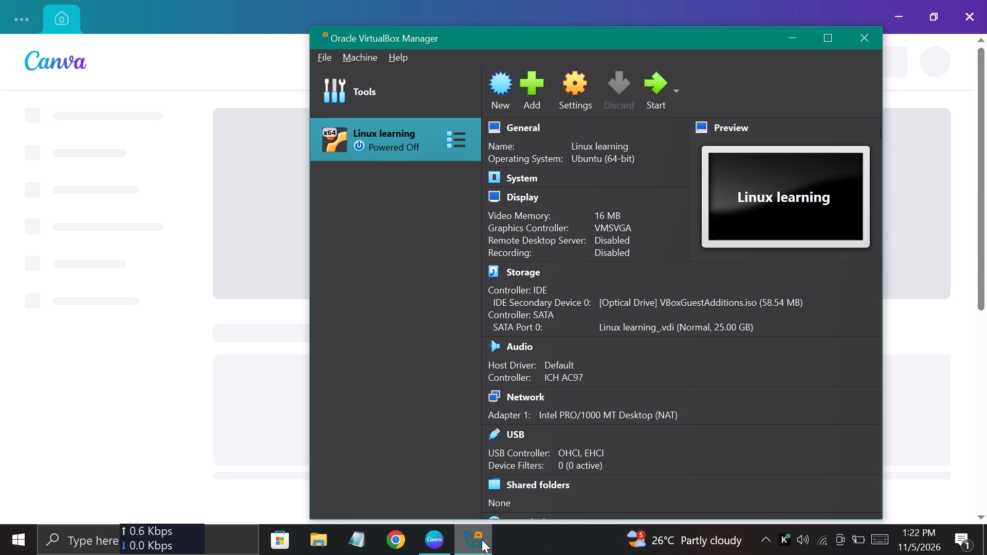
Close the Oracle VirtualBox Manager window covering the Canva home page.
click(861, 31)
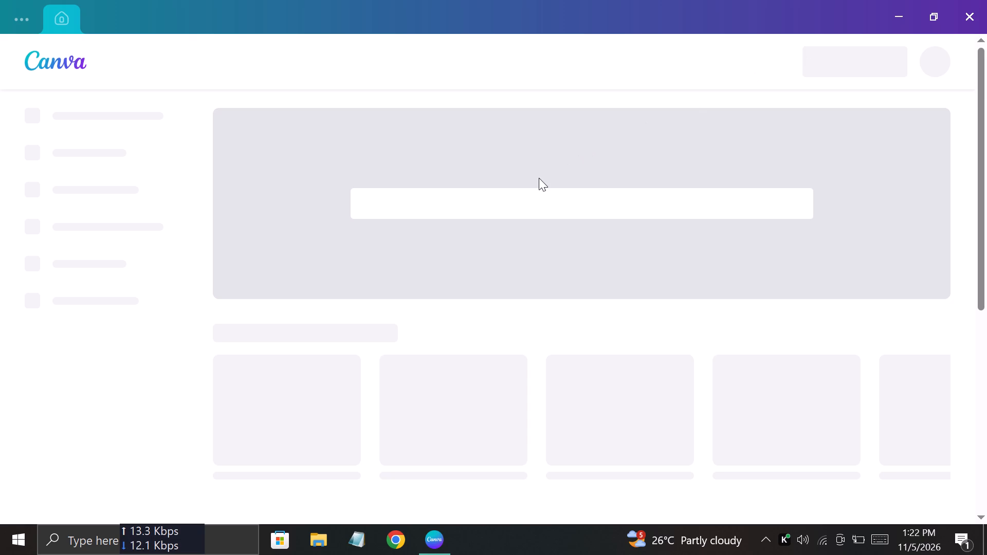
Check the computer's battery charge and power mode, and return to the Canva home page.
click(856, 547)
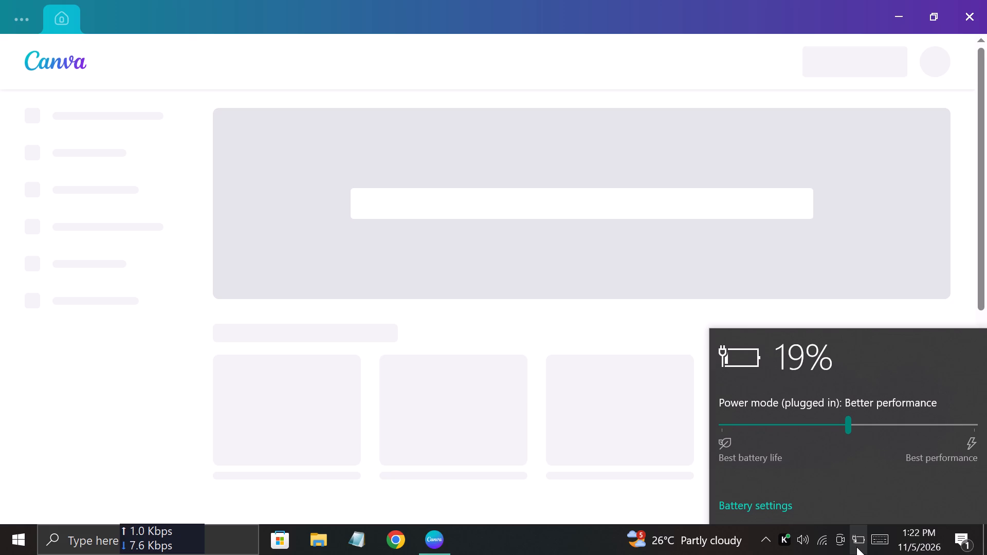
click(814, 392)
double_click(727, 318)
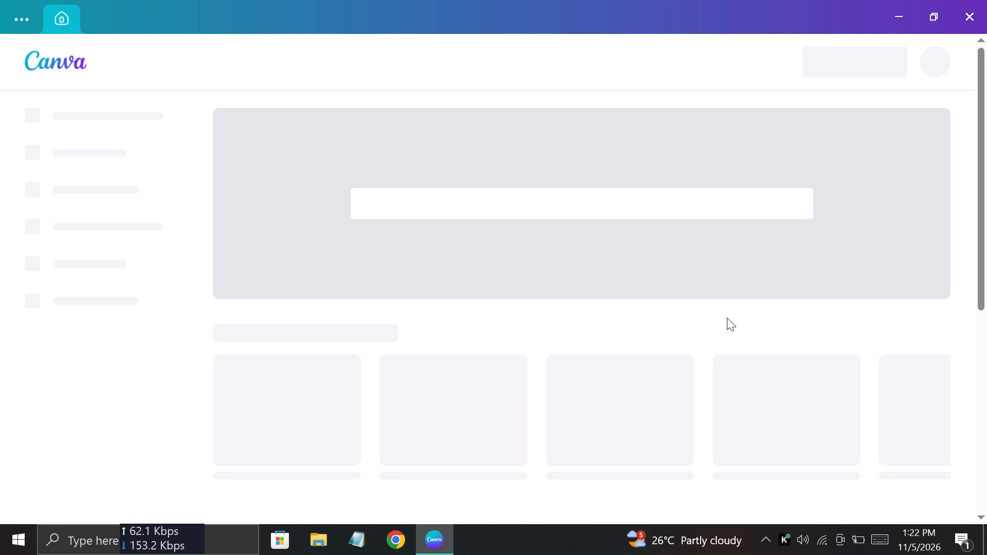
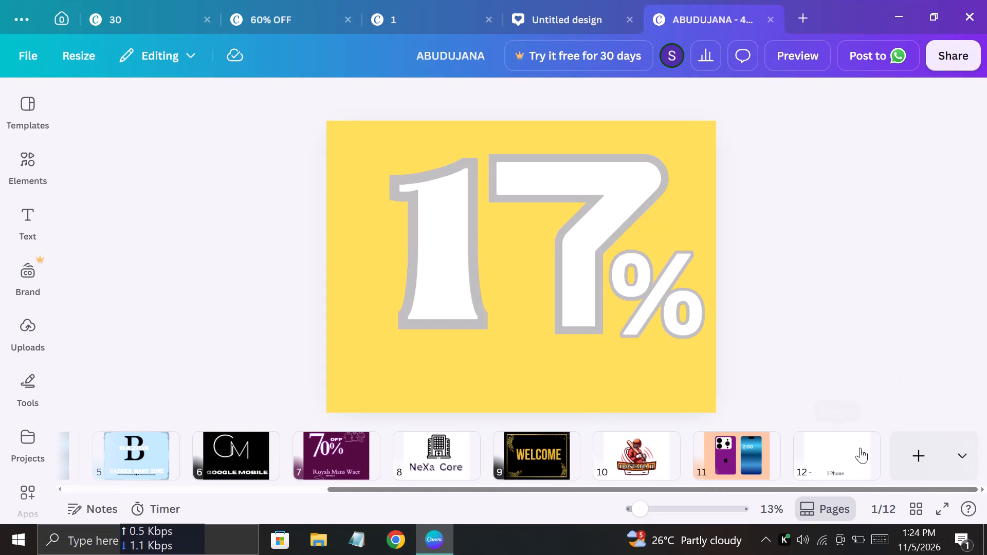
Open page 11 with the two phone illustrations and search the elements library for camera.
click(741, 458)
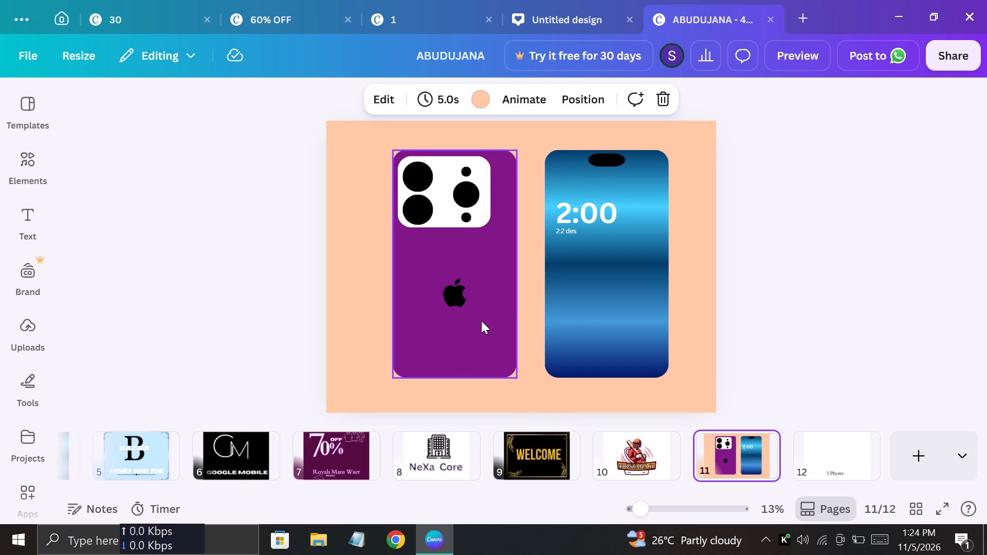
click(588, 318)
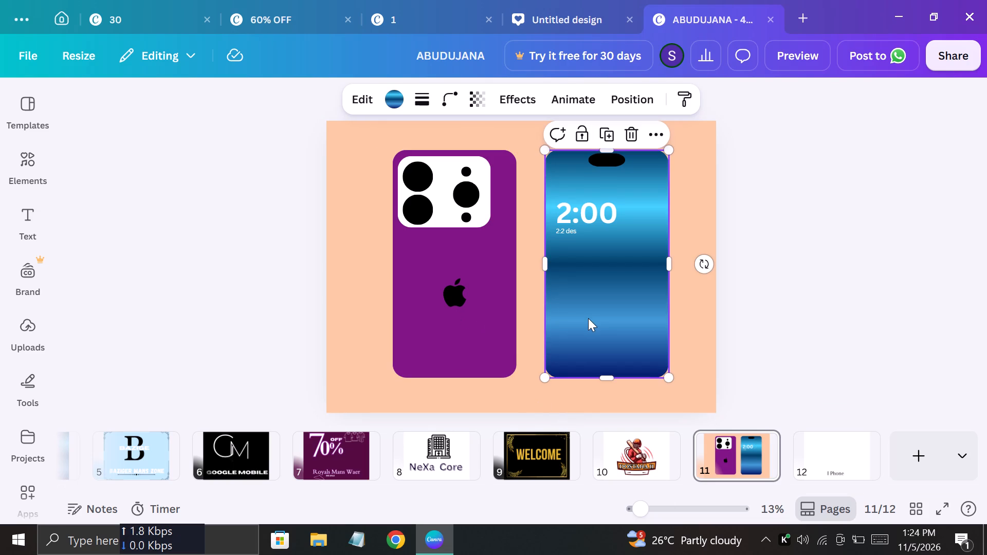
click(31, 154)
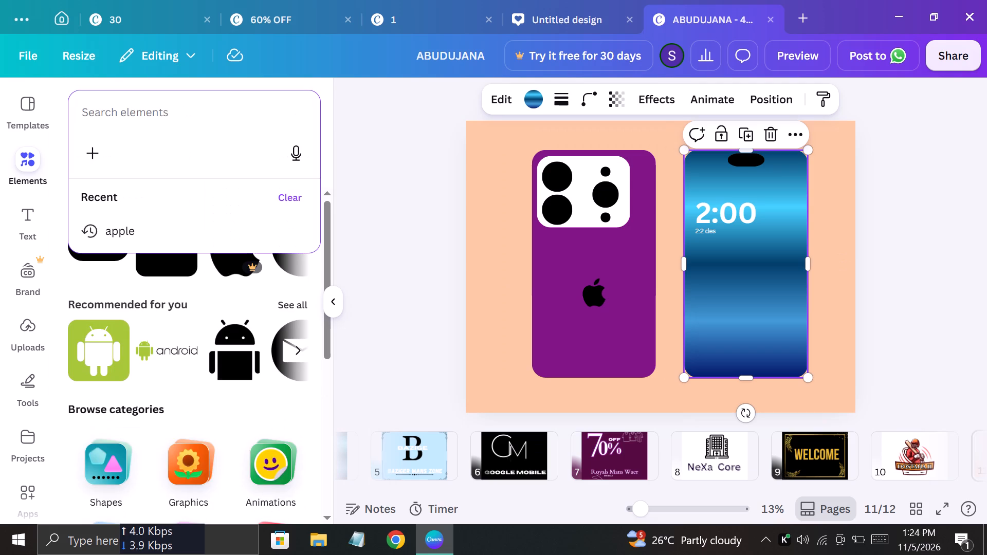
text(cam)
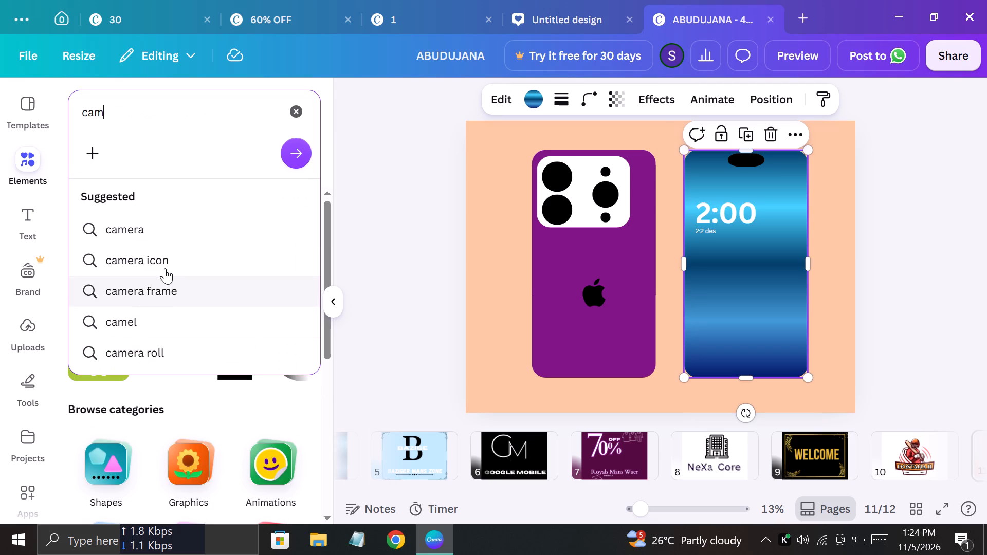
click(171, 239)
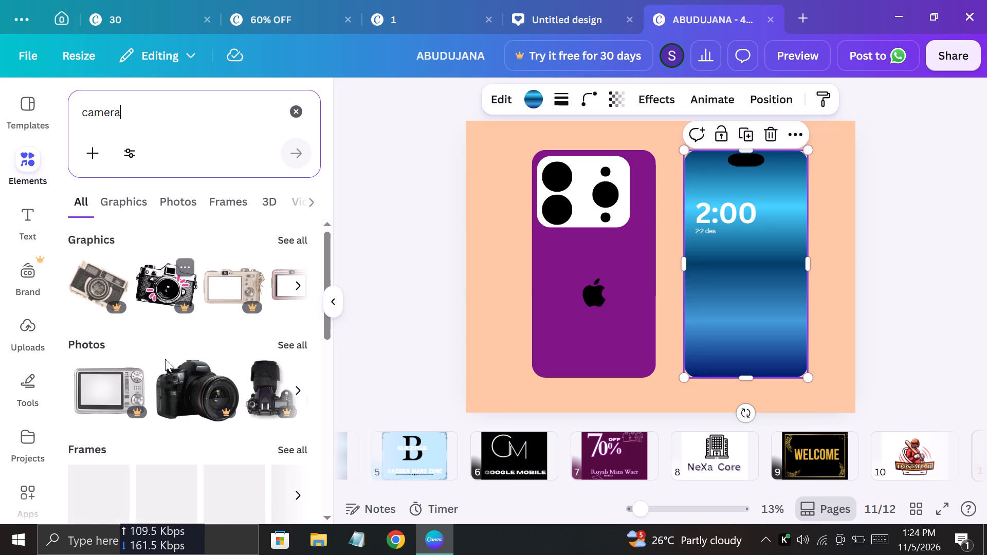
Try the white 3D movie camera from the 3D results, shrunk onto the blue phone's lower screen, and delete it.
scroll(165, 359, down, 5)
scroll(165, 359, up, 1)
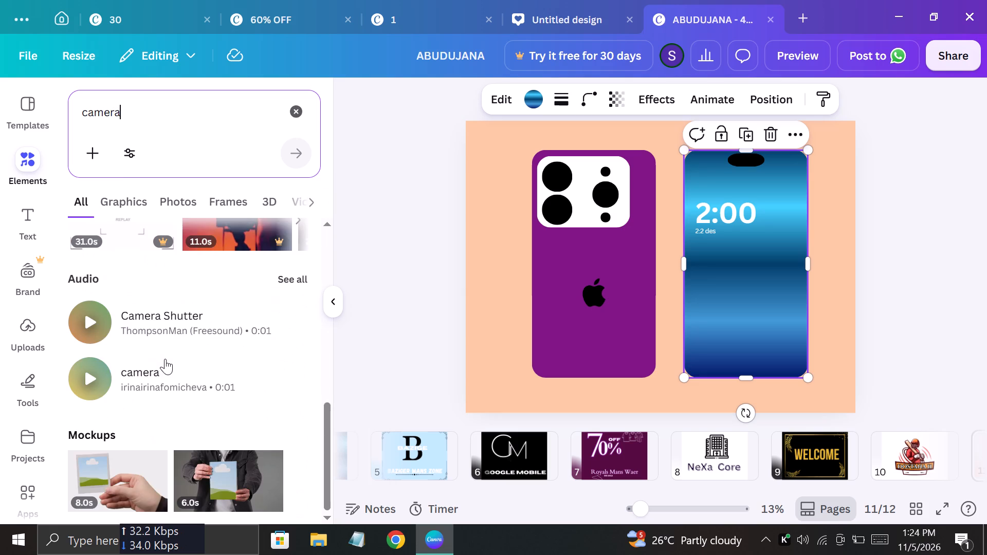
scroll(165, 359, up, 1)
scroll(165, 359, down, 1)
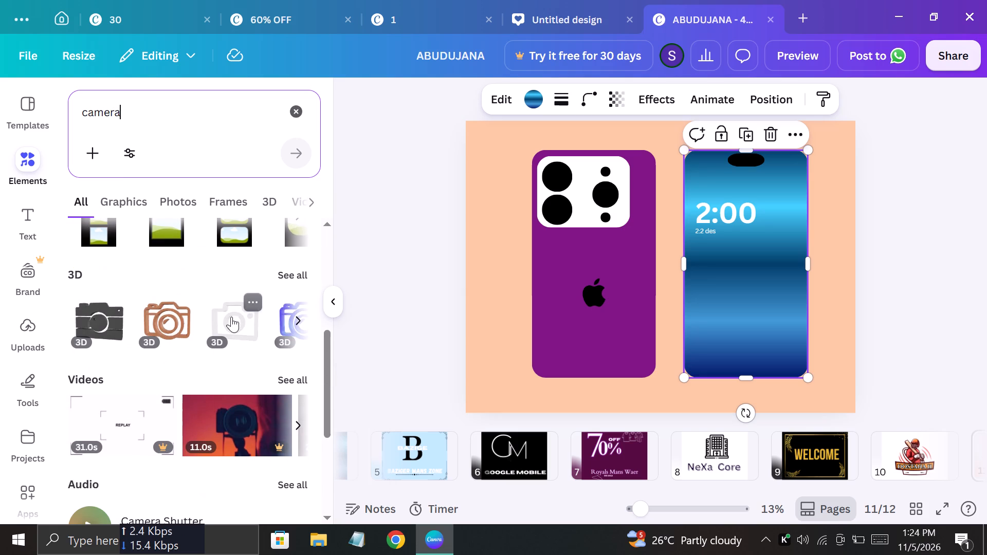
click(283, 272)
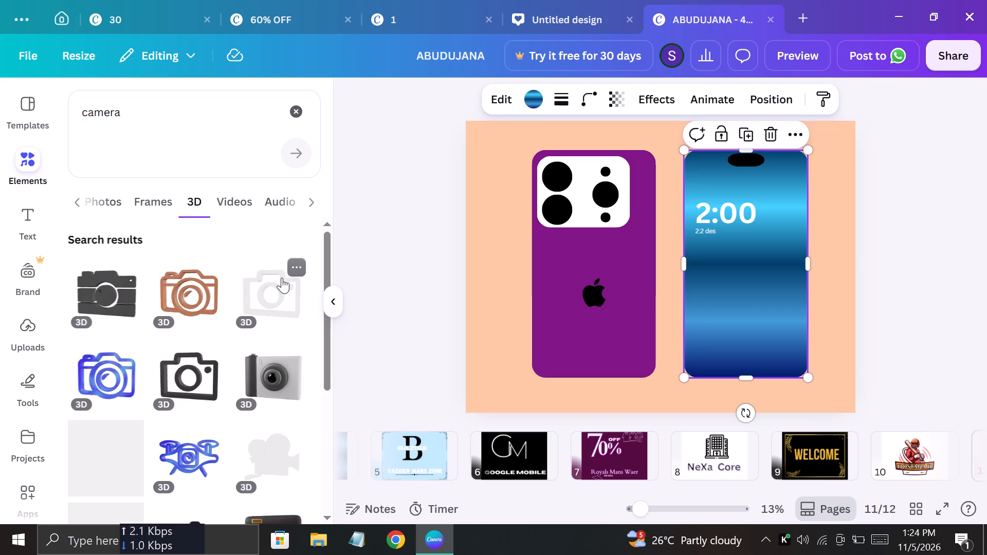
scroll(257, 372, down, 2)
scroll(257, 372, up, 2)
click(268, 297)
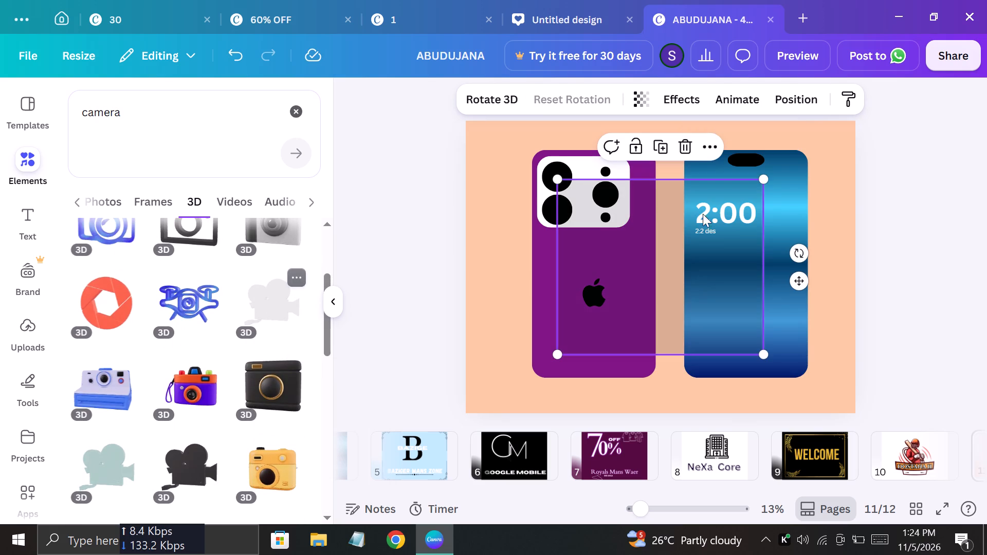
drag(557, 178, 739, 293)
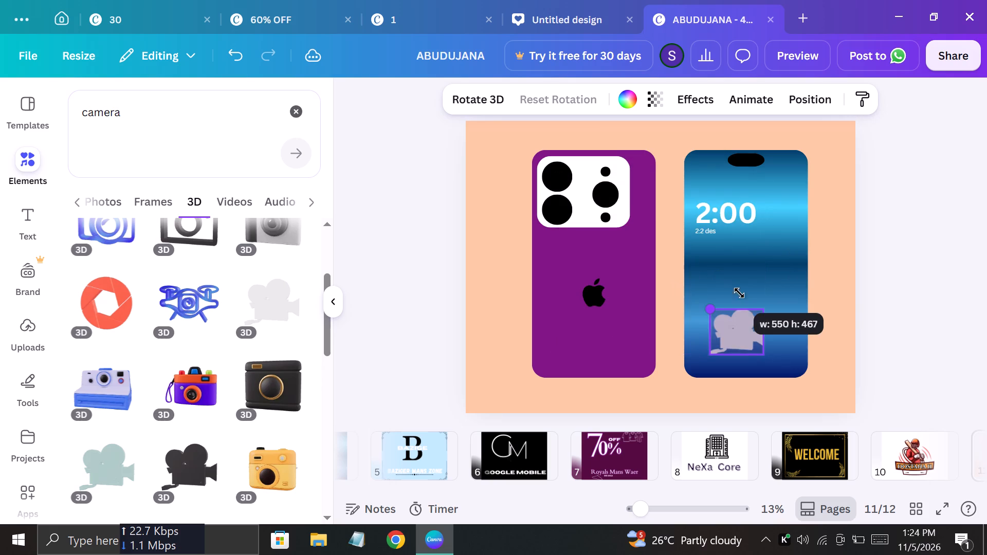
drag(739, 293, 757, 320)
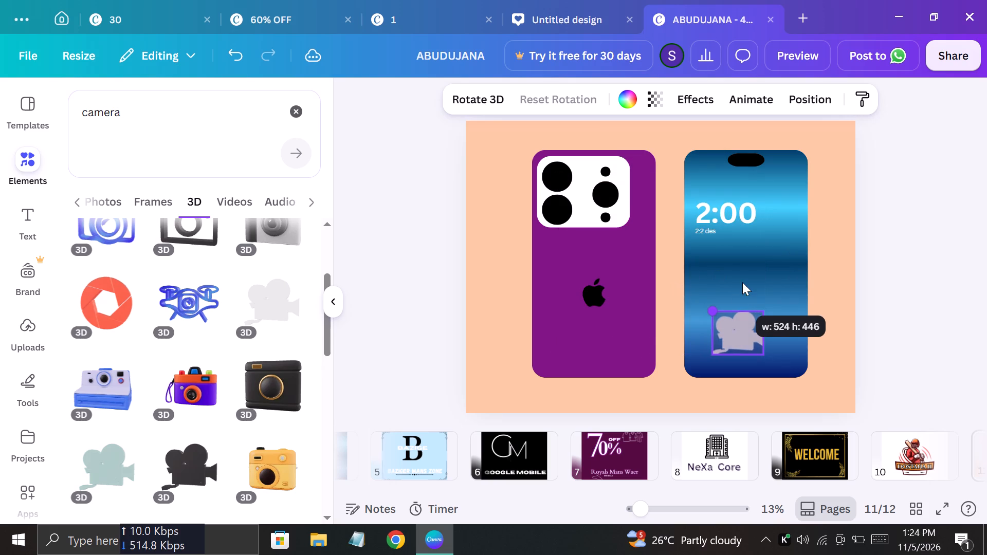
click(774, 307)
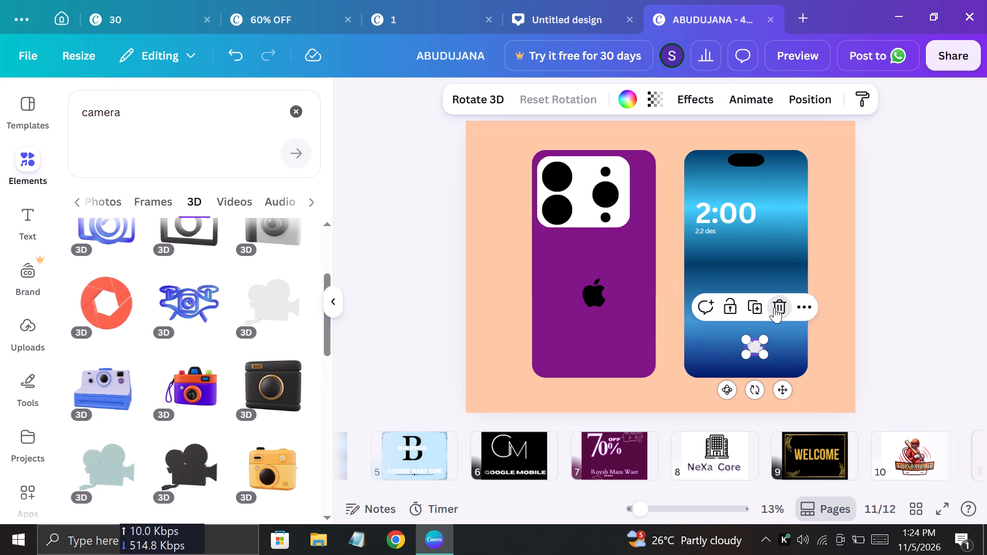
Add the black outlined camera icon from the graphics results and shrink it to about 171 by 139.
scroll(196, 401, down, 4)
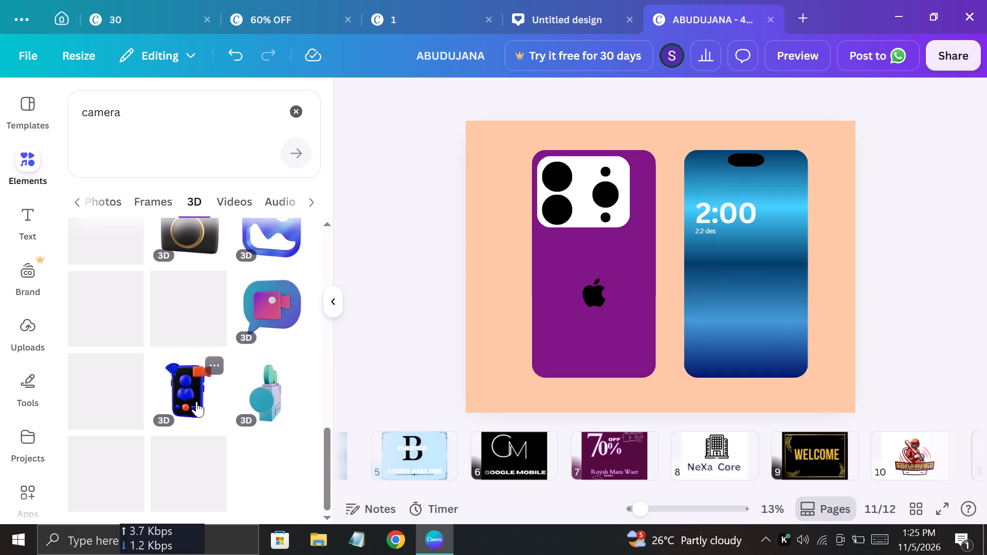
scroll(197, 399, down, 2)
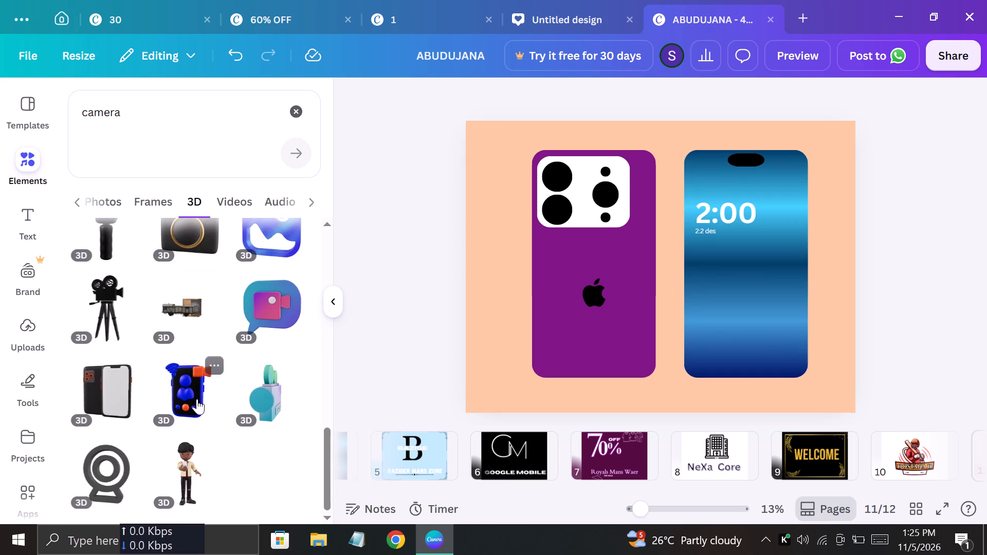
click(101, 199)
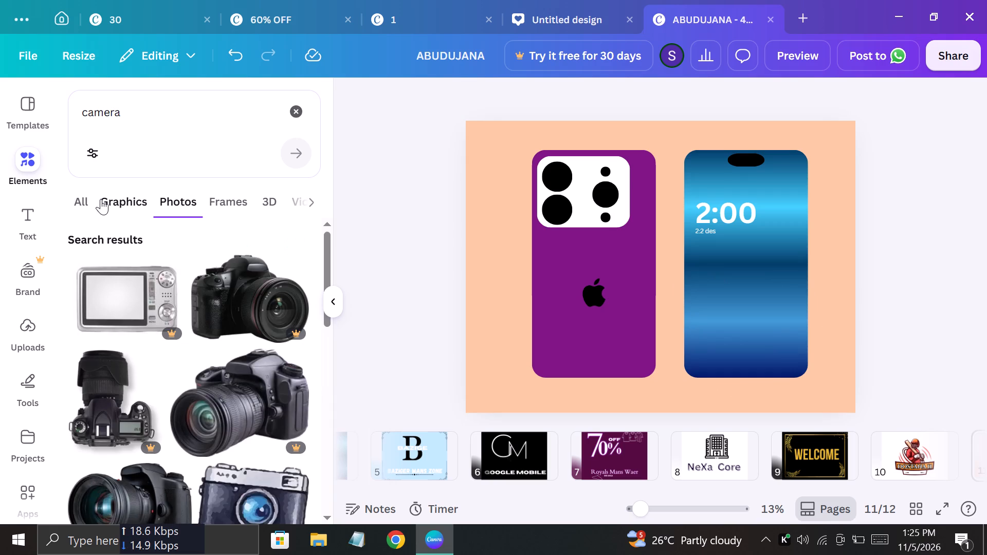
click(134, 210)
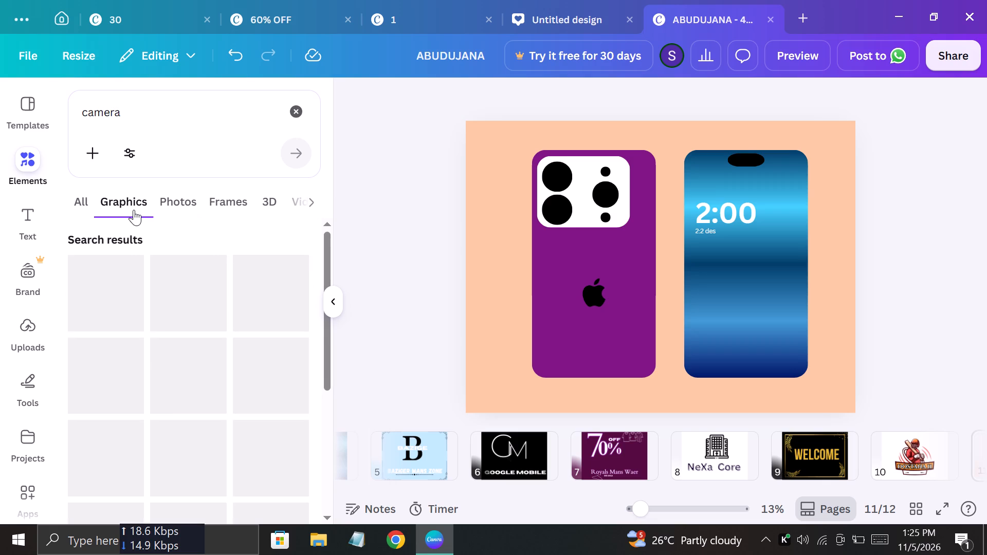
scroll(217, 340, down, 2)
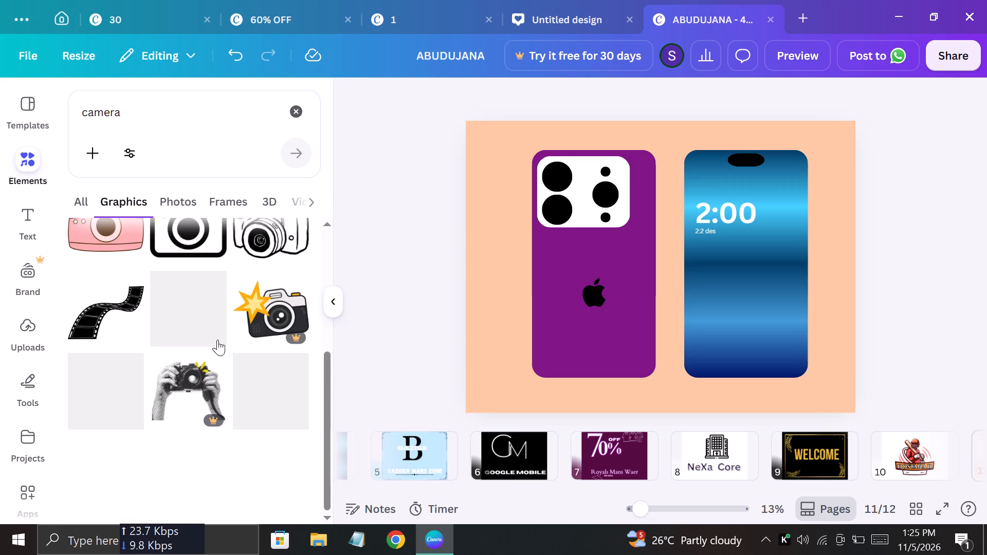
scroll(217, 340, down, 1)
scroll(217, 340, up, 1)
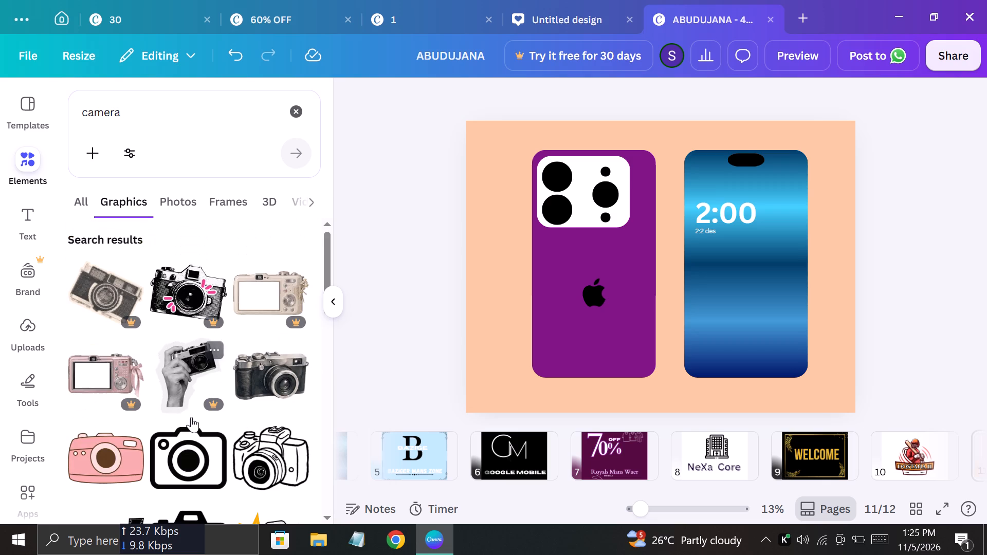
click(188, 459)
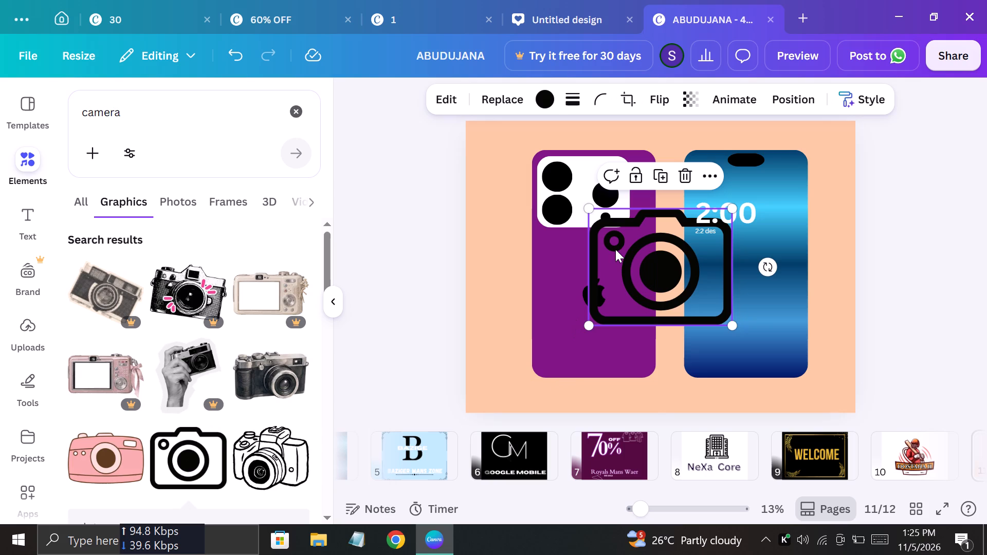
drag(589, 208, 656, 258)
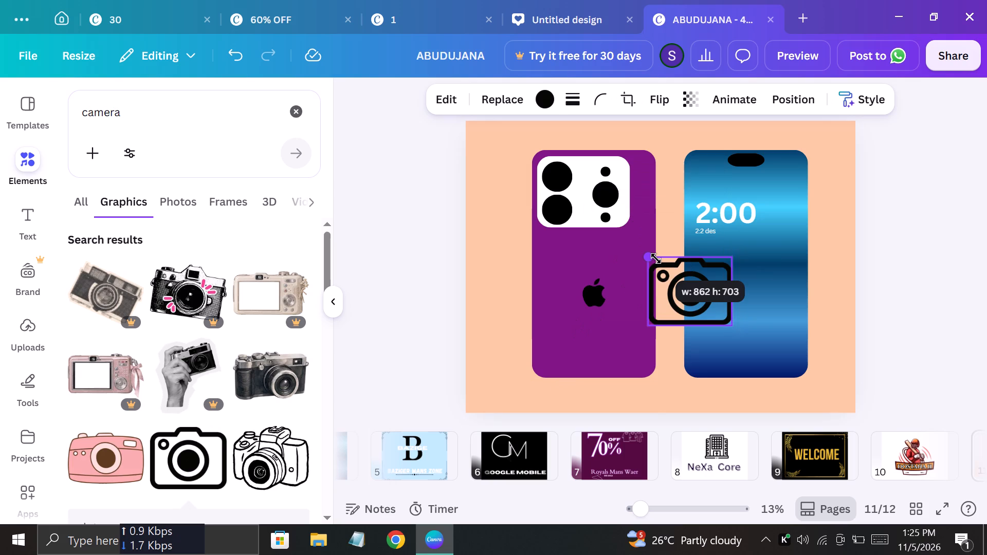
drag(656, 258, 717, 299)
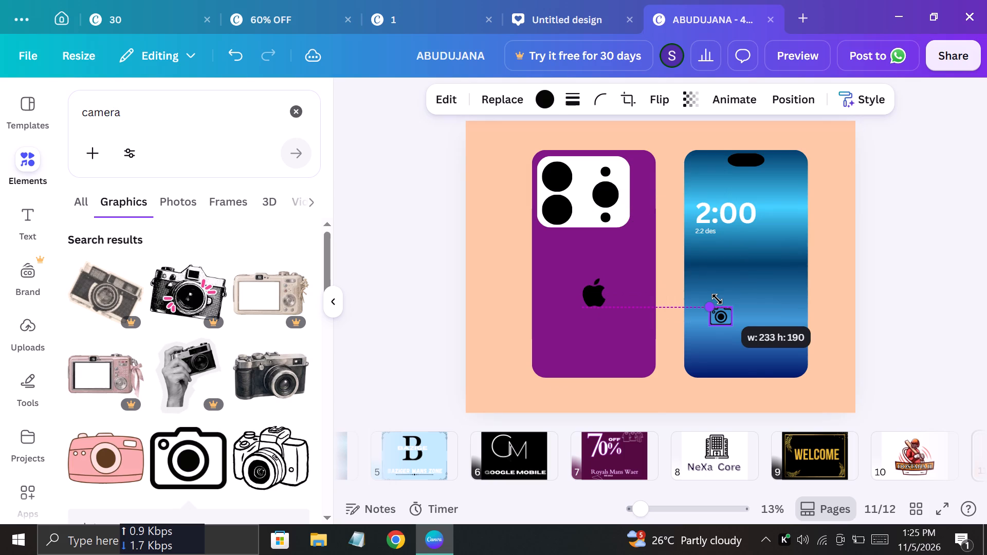
drag(717, 299, 723, 303)
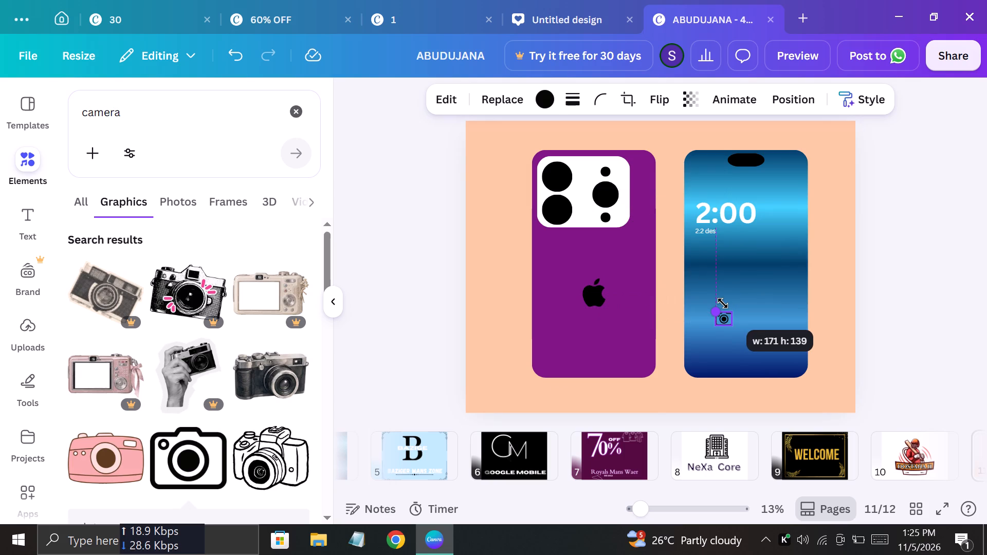
drag(723, 303, 720, 303)
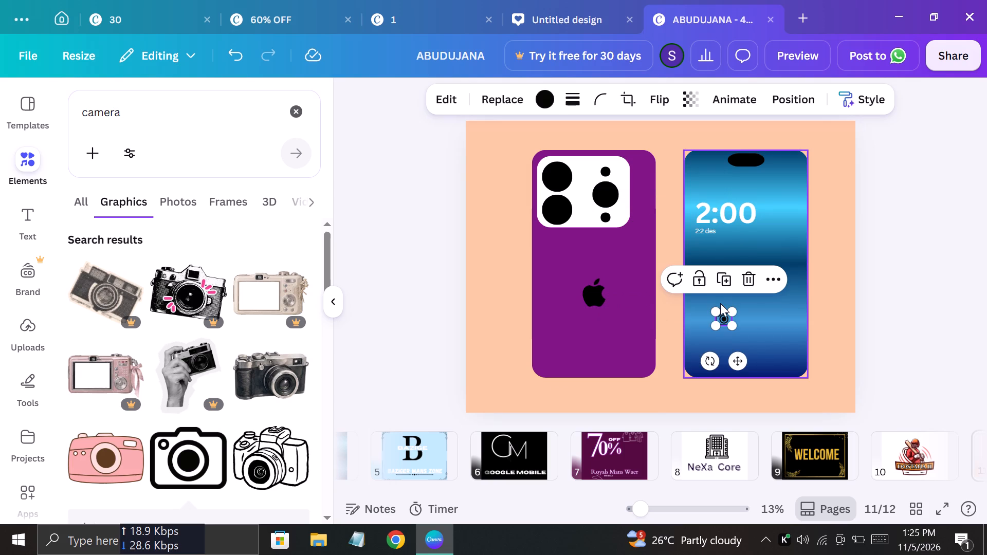
Move the small camera icon into the lower-right corner of the blue phone's screen.
drag(739, 360, 811, 405)
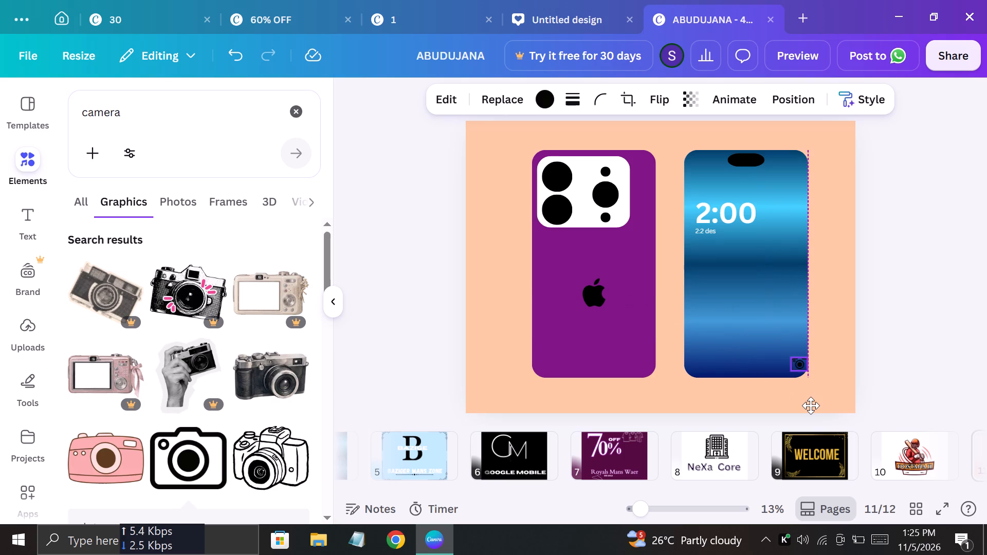
drag(811, 405, 802, 410)
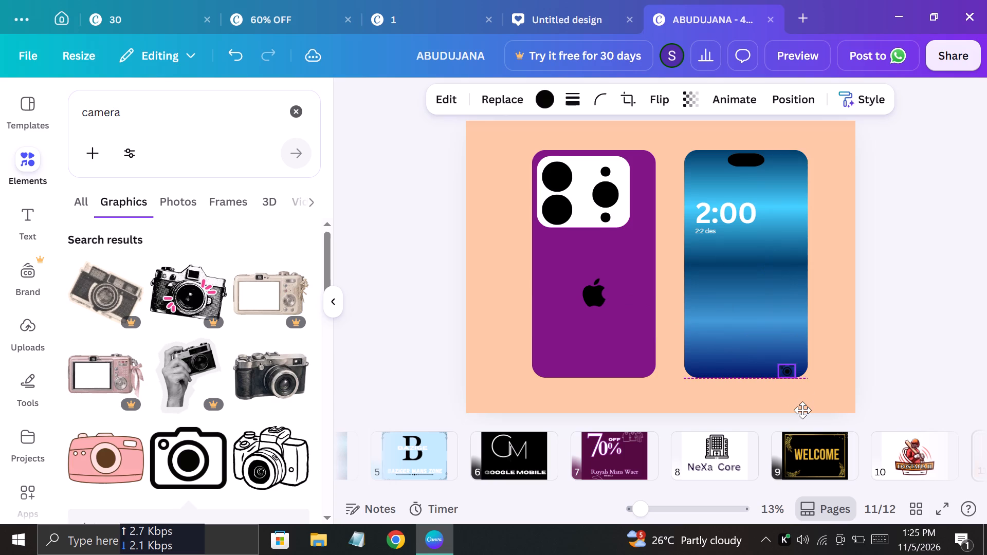
drag(802, 410, 806, 408)
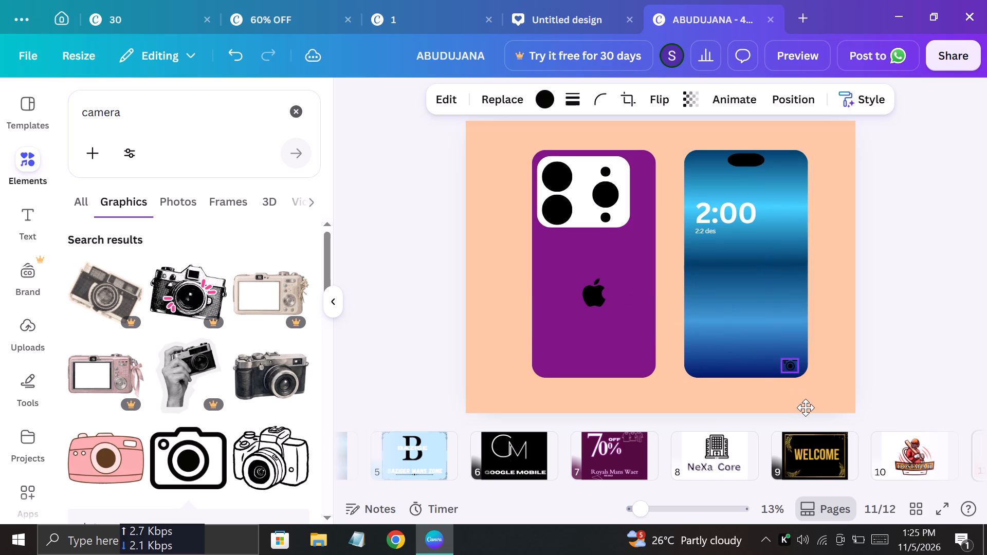
Recolour the camera icon on the blue phone's screen to white.
click(539, 98)
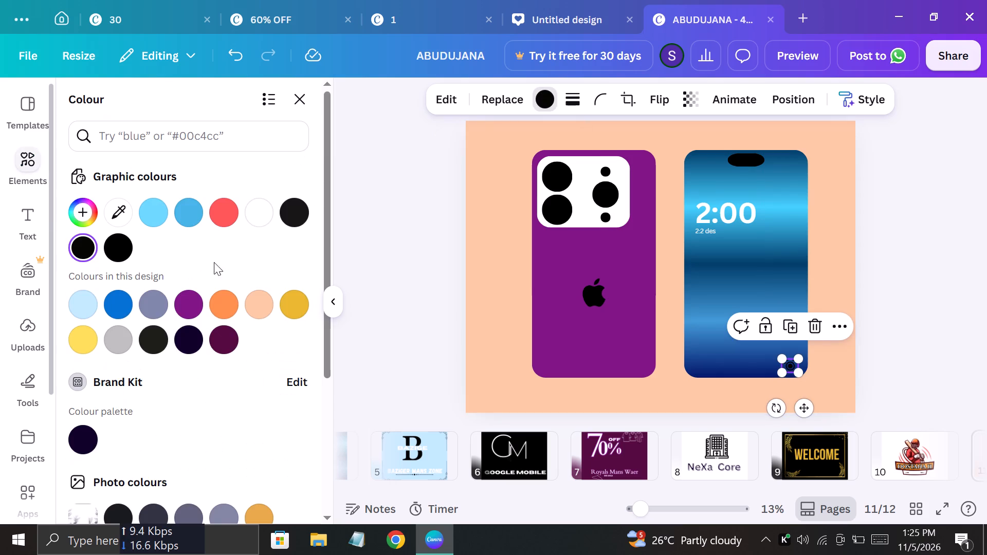
click(263, 213)
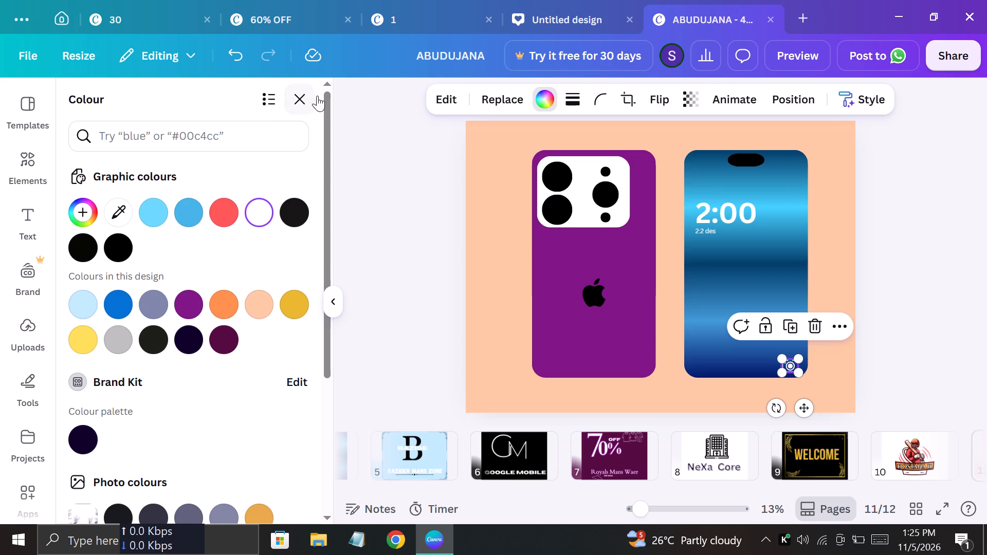
click(292, 96)
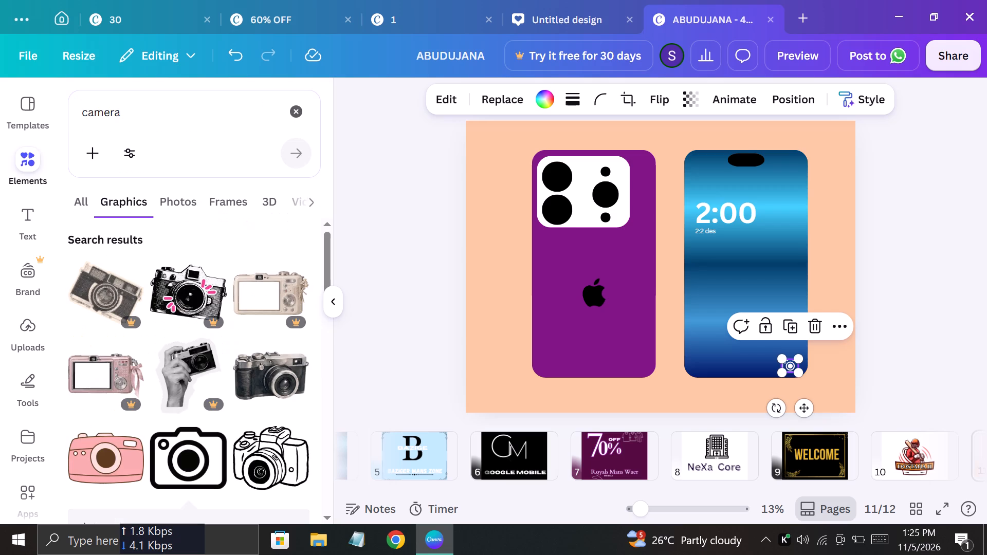
Search the graphics elements for "phone" in place of "camera".
click(164, 121)
key(BackSpace)
key(BackSpace)
key(BackSpace)
key(BackSpace)
key(BackSpace)
key(BackSpace)
key(BackSpace)
key(BackSpace)
key(BackSpace)
key(BackSpace)
key(BackSpace)
key(BackSpace)
key(BackSpace)
key(BackSpace)
key(BackSpace)
key(BackSpace)
key(BackSpace)
key(BackSpace)
key(BackSpace)
key(BackSpace)
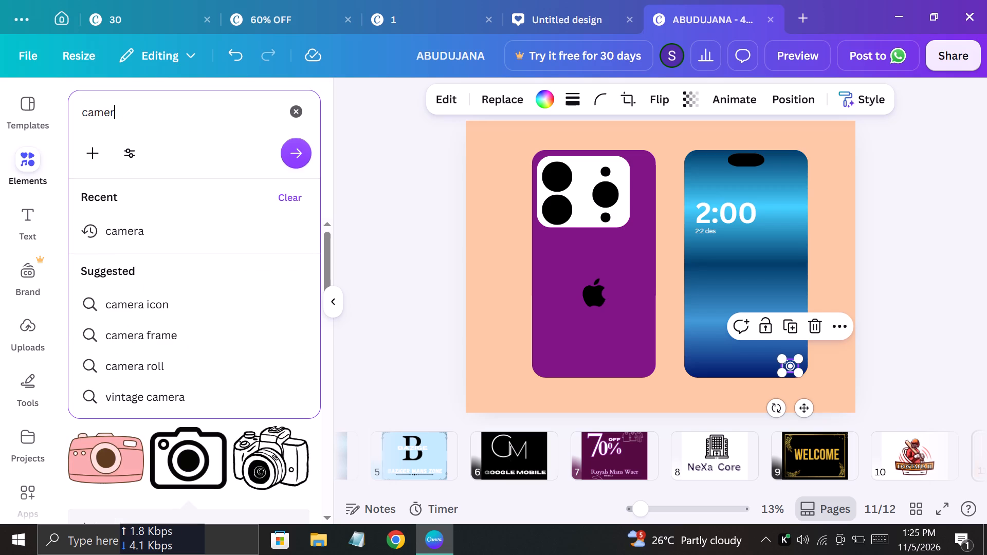
key(BackSpace)
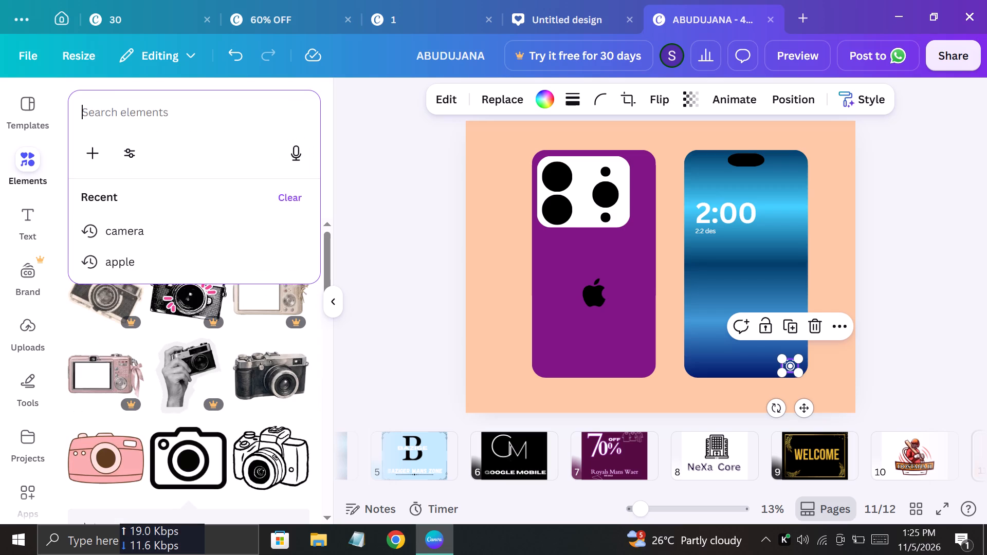
key(p)
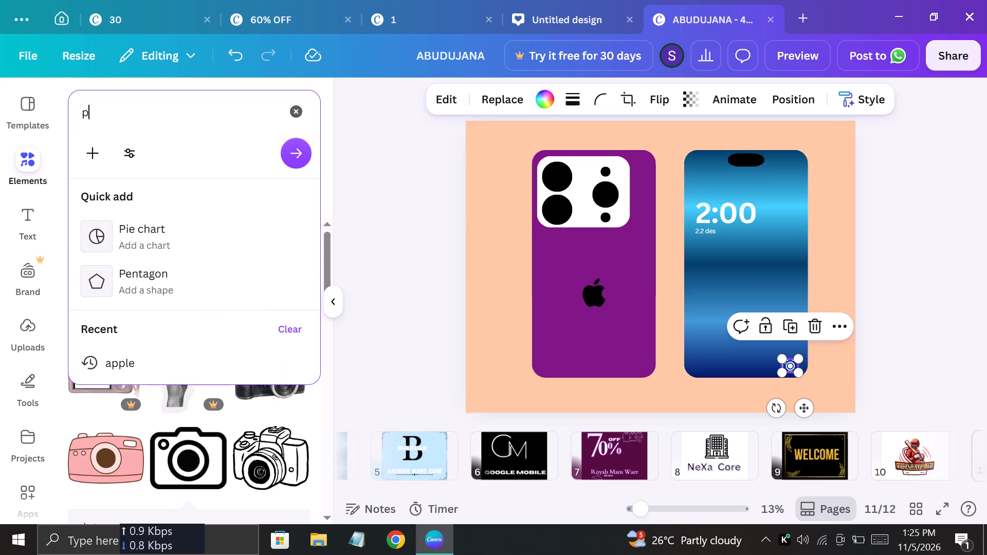
text(one)
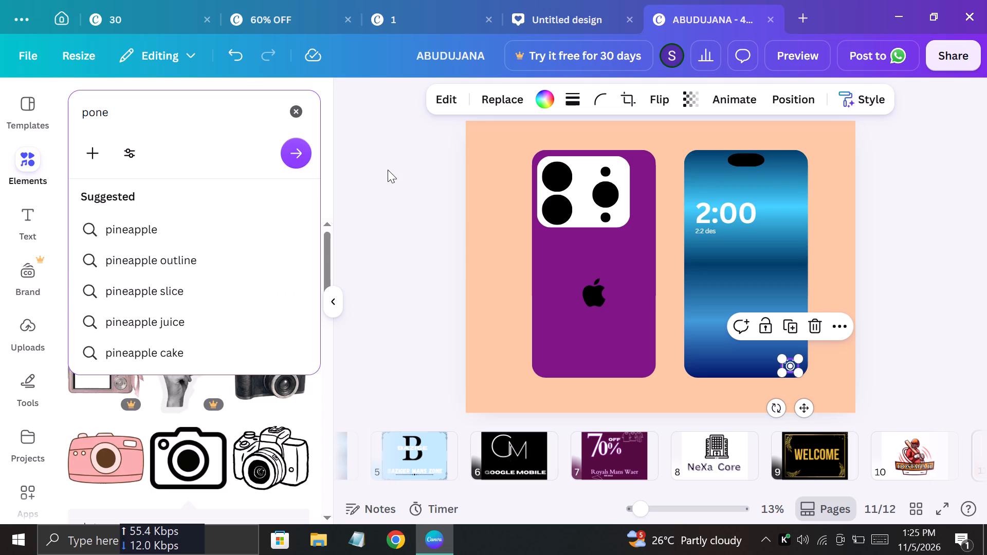
key(BackSpace)
key(BackSpace)
key(BackSpace)
key(BackSpace)
key(BackSpace)
text(phone)
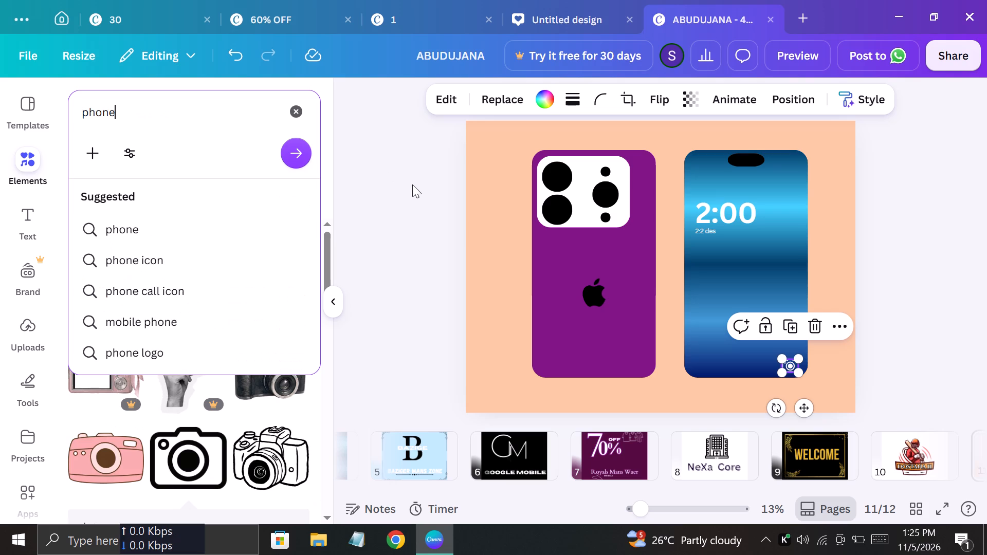
click(299, 144)
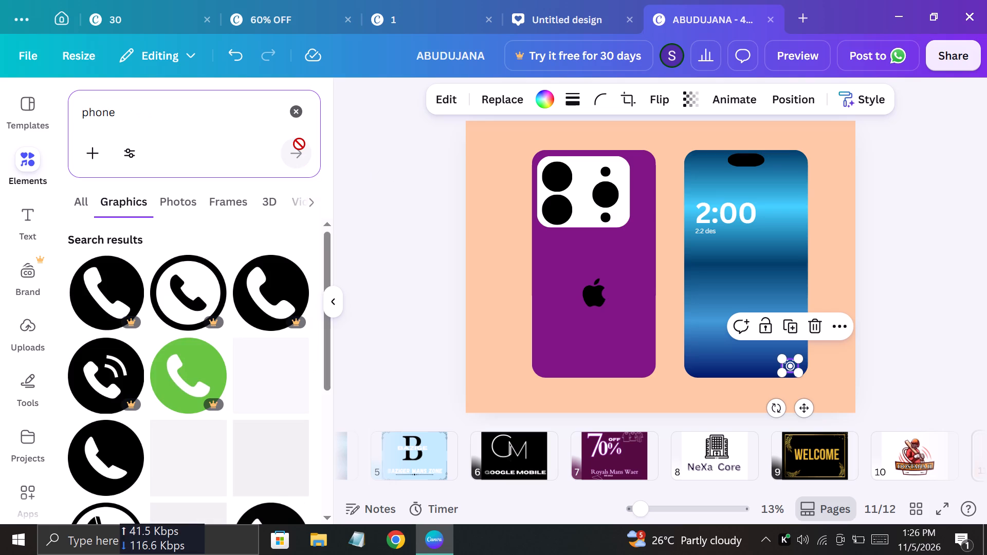
Add the plain black telephone handset from the graphics results onto the blue phone's screen and shrink it to a small icon.
drag(279, 382, 728, 294)
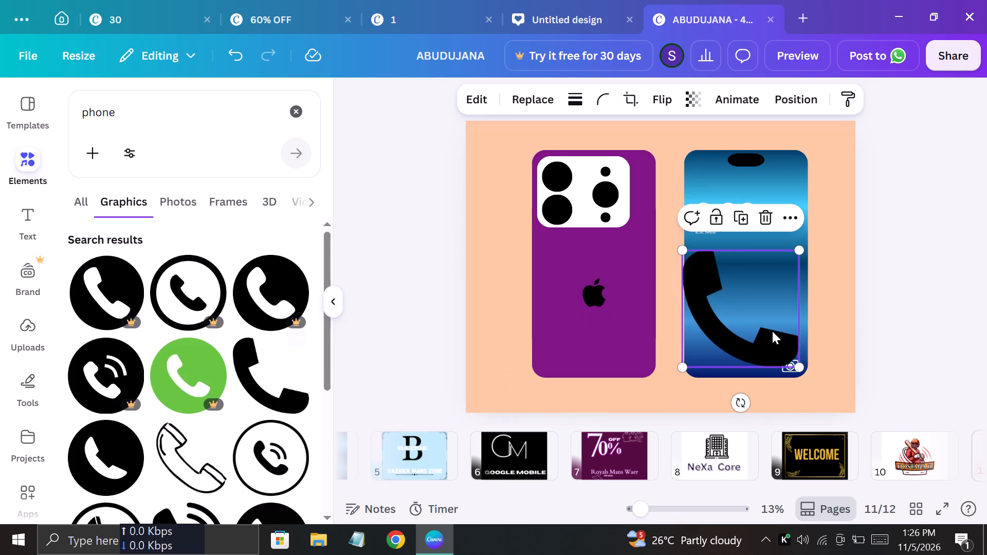
drag(801, 368, 703, 278)
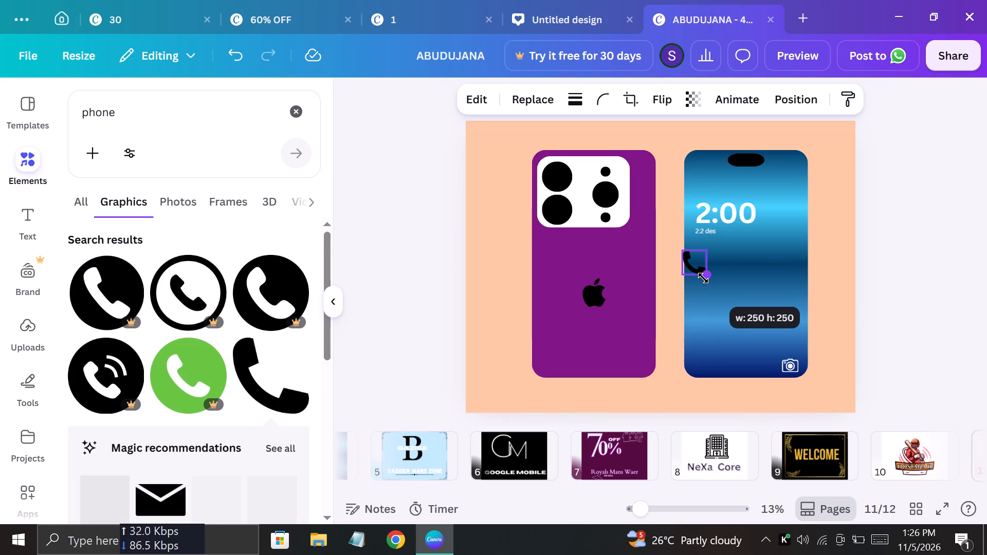
drag(703, 278, 698, 273)
Move the handset icon into the lower-left corner of the blue phone's screen, level with the camera icon, and recolour it white.
click(568, 90)
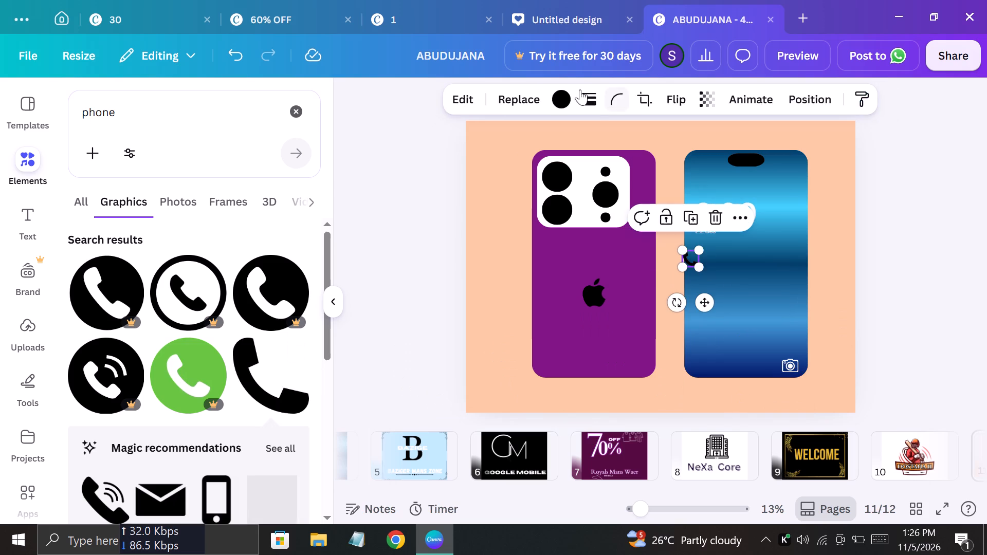
click(389, 149)
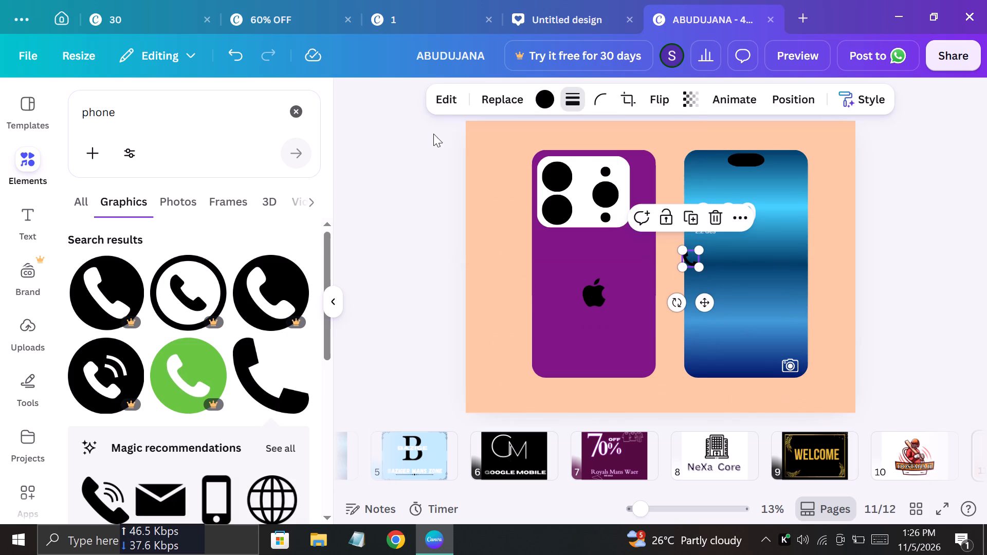
click(541, 98)
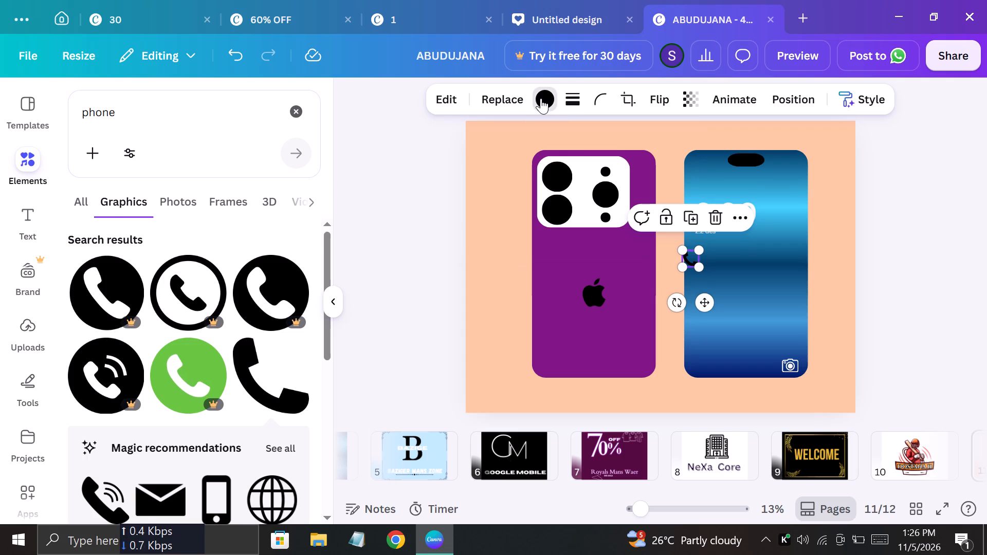
click(253, 196)
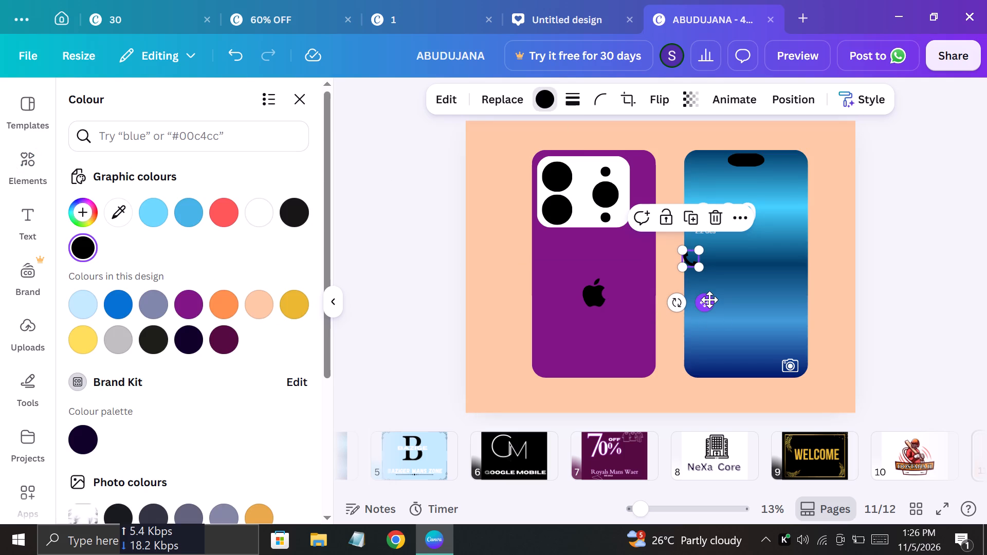
drag(709, 300, 721, 399)
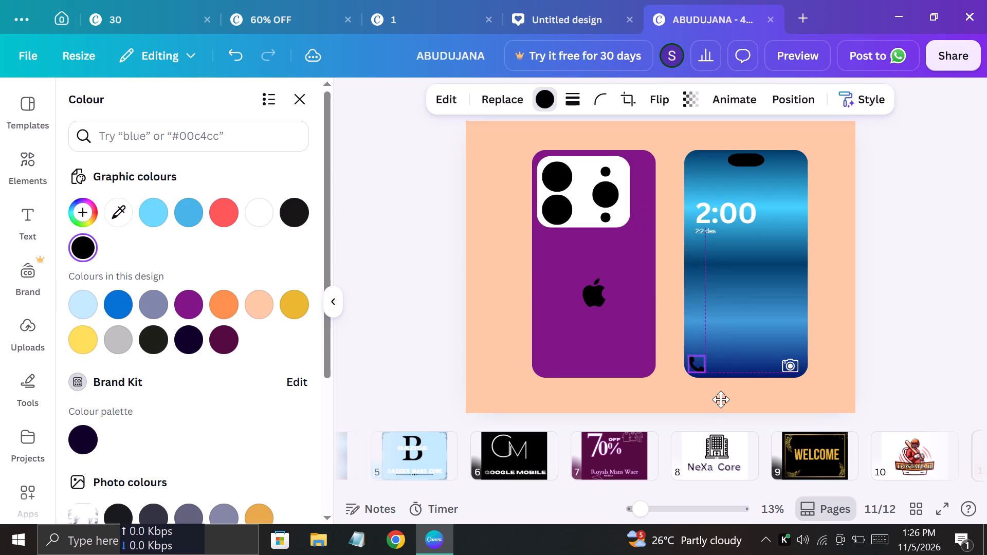
drag(721, 399, 720, 409)
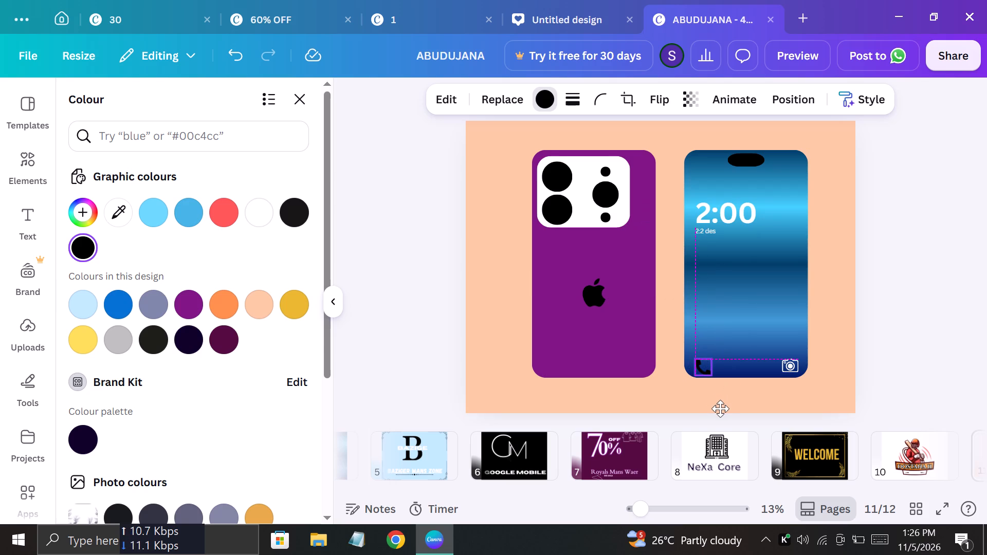
drag(720, 409, 720, 405)
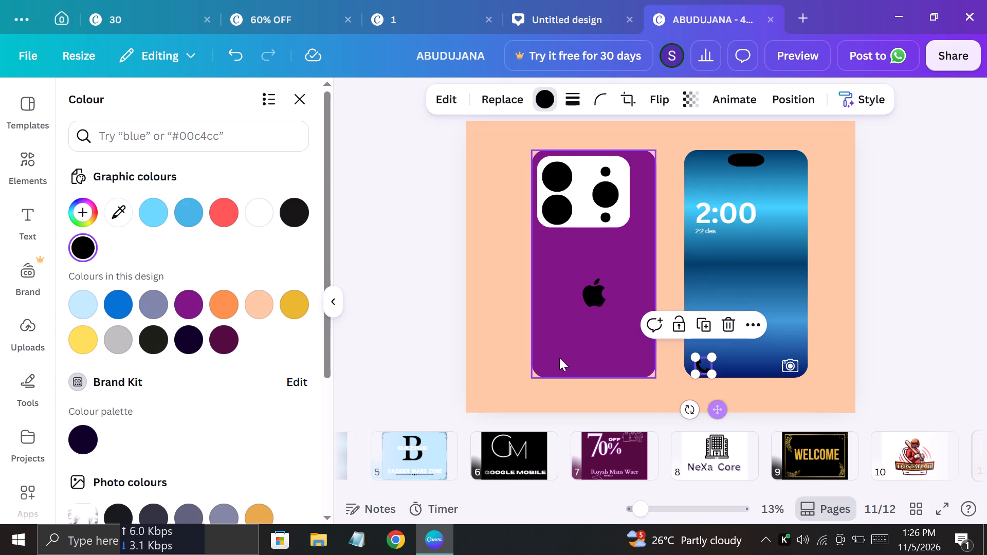
click(261, 213)
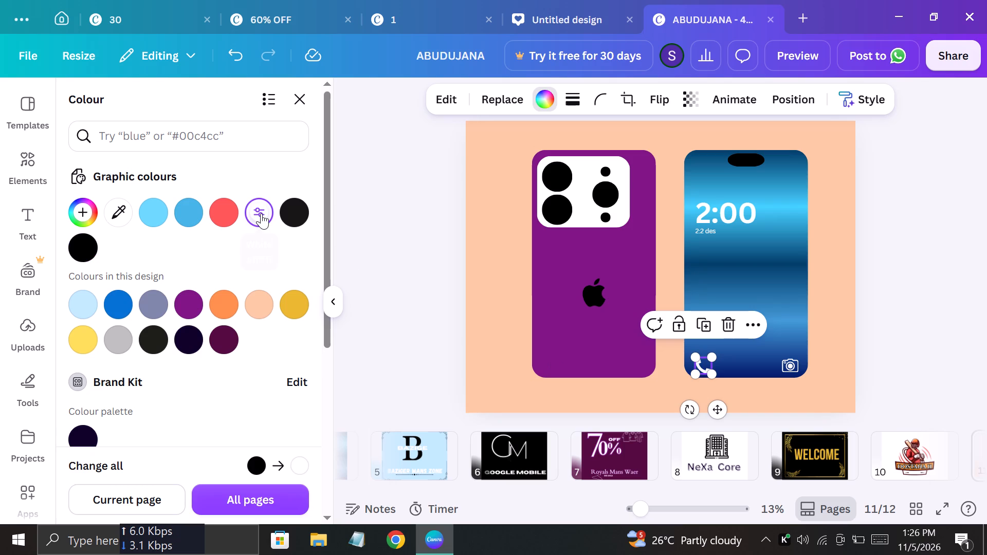
click(418, 246)
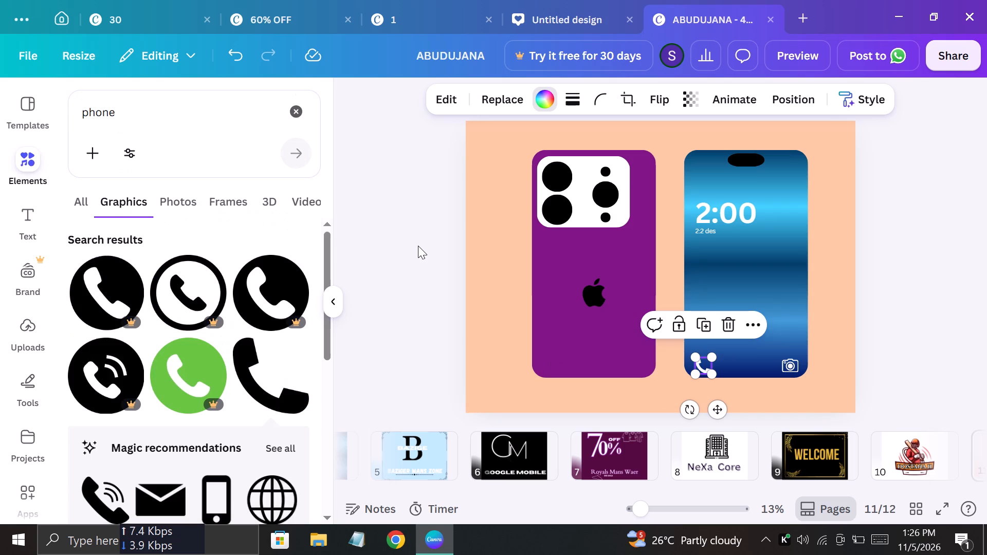
click(418, 246)
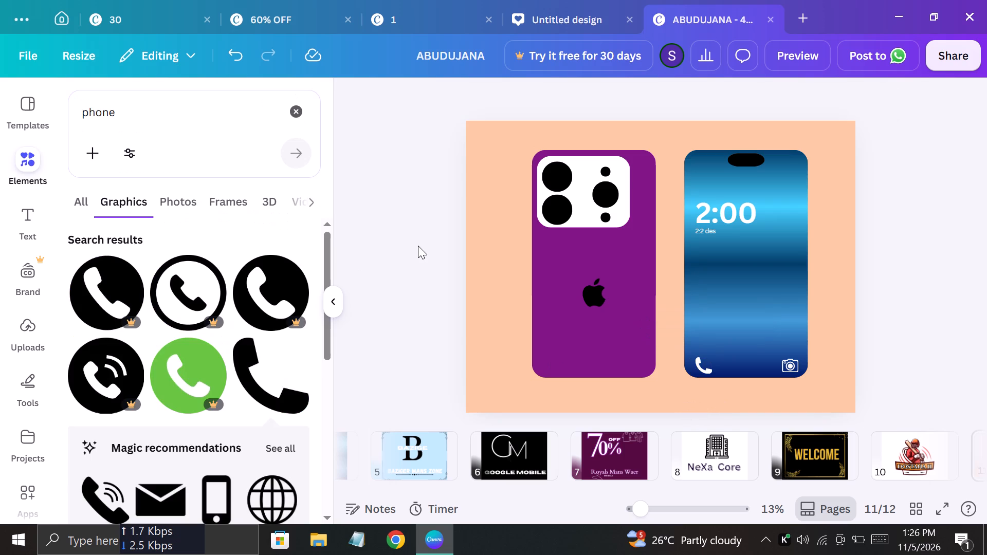
Search the graphics elements for "arrow" in place of "phone".
click(122, 103)
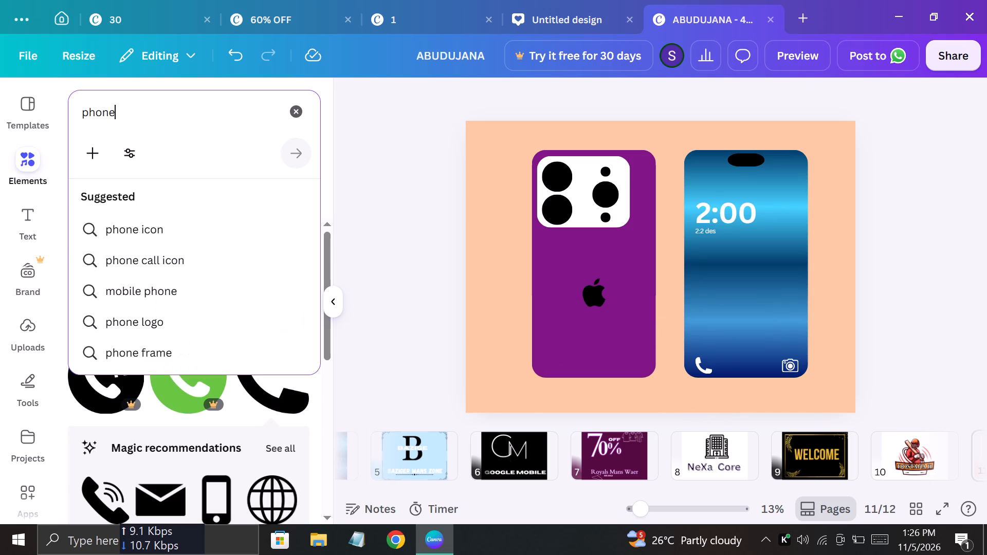
key(BackSpace)
key(BackSpace)
key(BackSpace)
key(BackSpace)
key(BackSpace)
key(BackSpace)
key(BackSpace)
key(BackSpace)
key(BackSpace)
key(BackSpace)
key(BackSpace)
key(BackSpace)
key(BackSpace)
key(BackSpace)
key(BackSpace)
key(BackSpace)
key(BackSpace)
key(BackSpace)
key(BackSpace)
key(BackSpace)
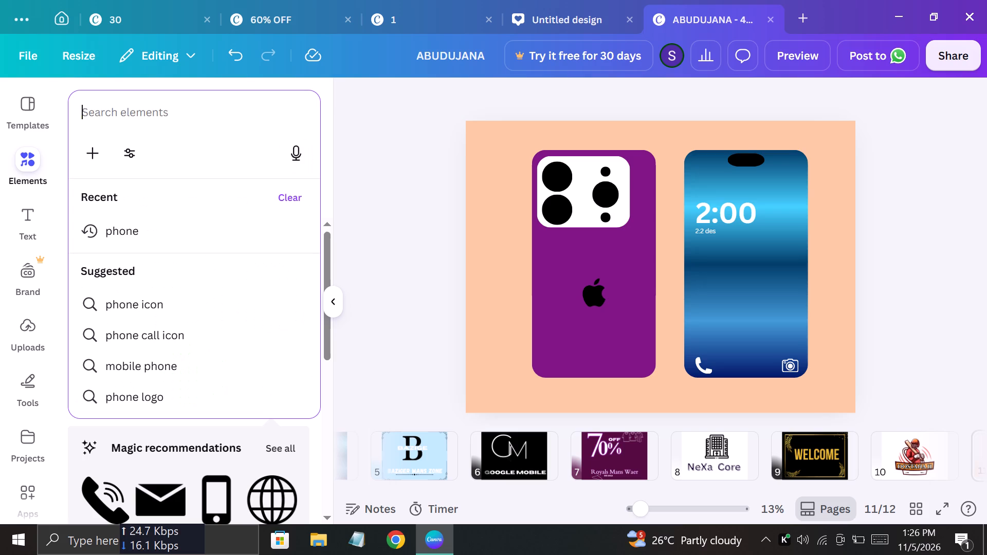
text(allo)
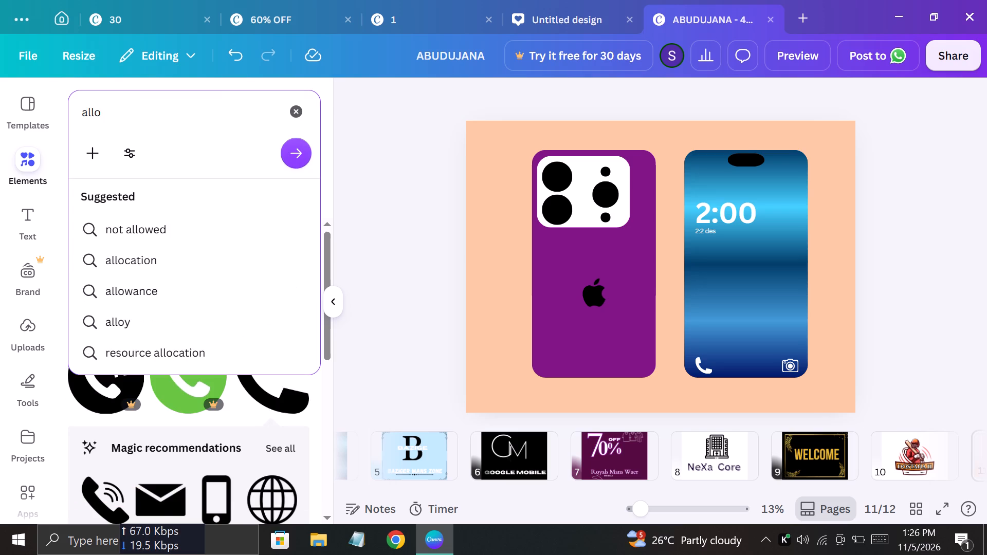
key(w)
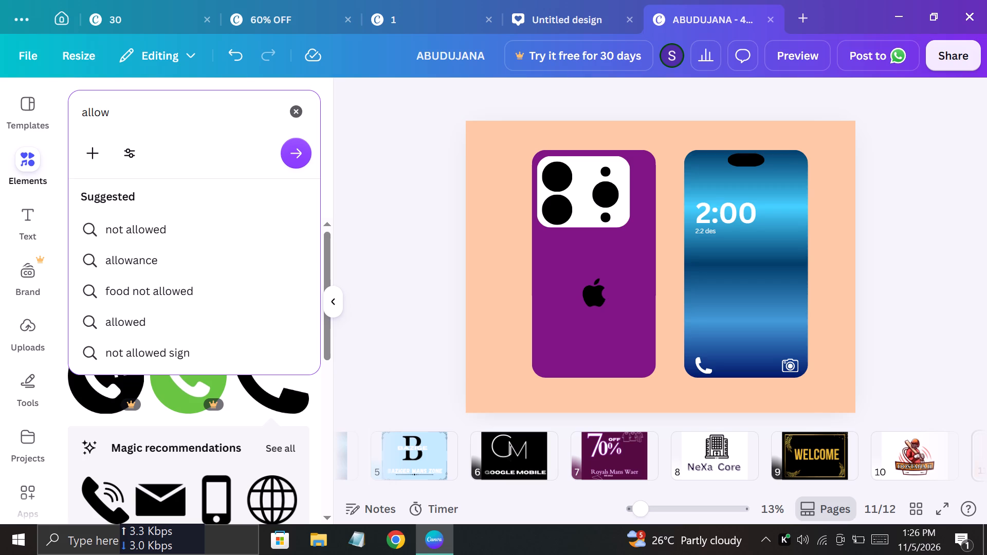
key(BackSpace)
key(BackSpace)
key(BackSpace)
key(BackSpace)
key(BackSpace)
key(BackSpace)
key(BackSpace)
key(BackSpace)
key(BackSpace)
key(BackSpace)
key(BackSpace)
key(BackSpace)
key(BackSpace)
key(BackSpace)
key(BackSpace)
key(BackSpace)
key(BackSpace)
key(BackSpace)
key(BackSpace)
key(BackSpace)
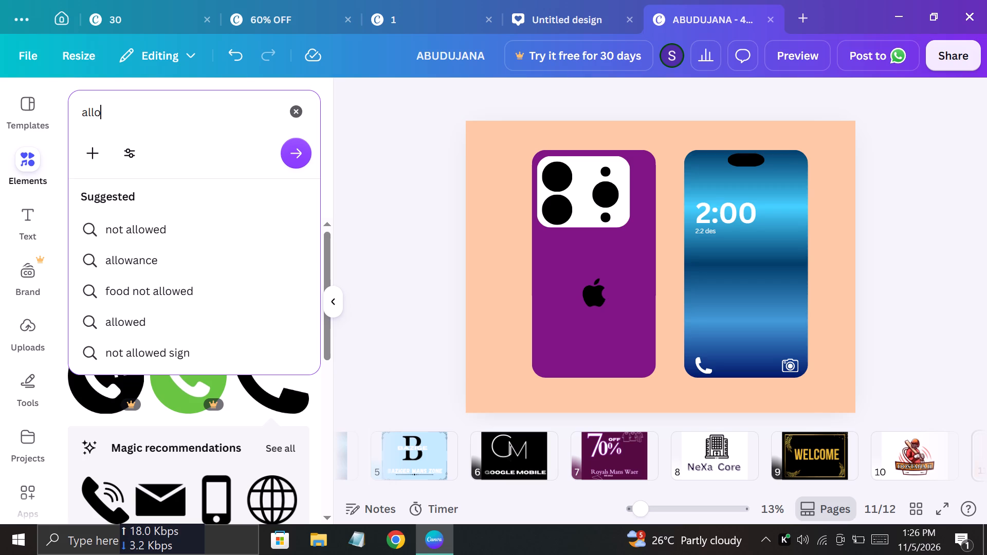
key(BackSpace)
text(arro)
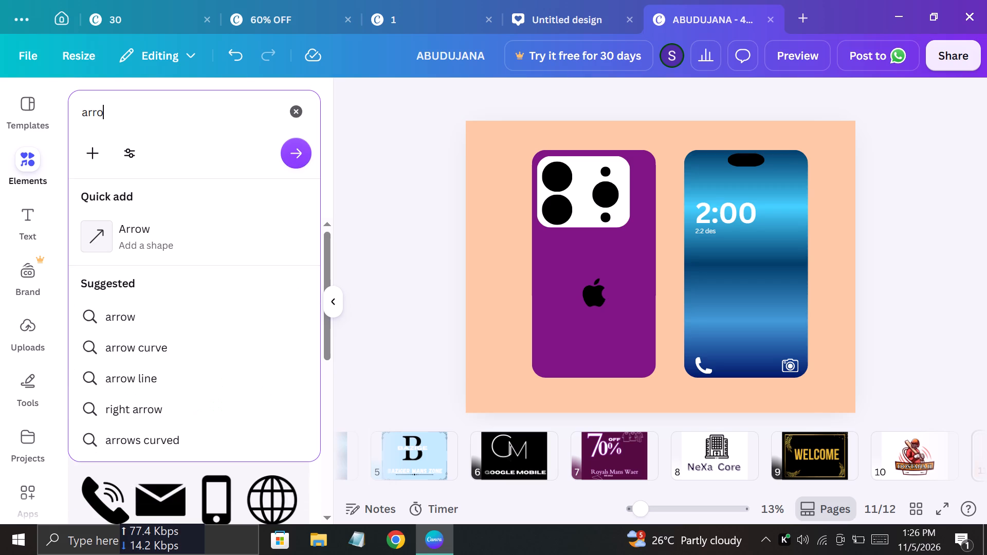
key(w)
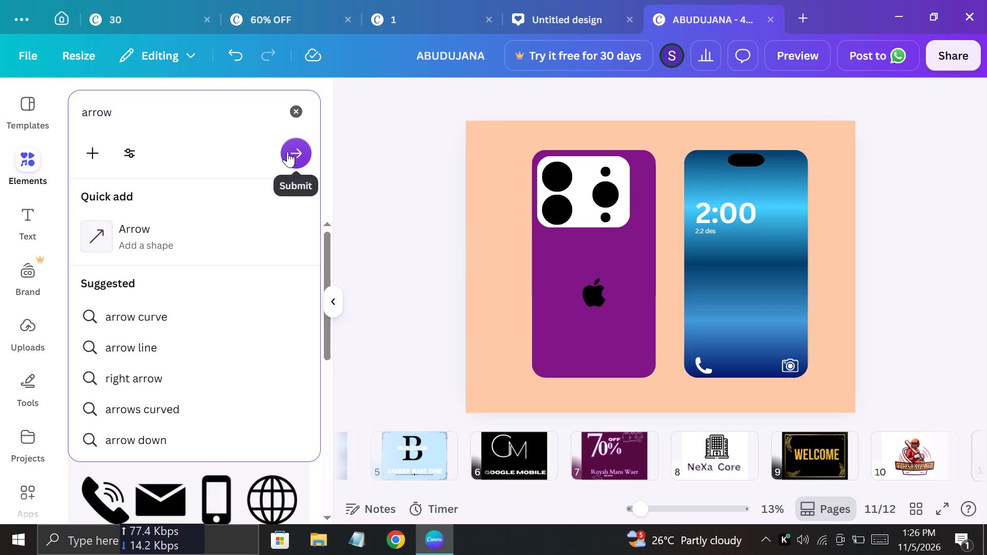
click(287, 152)
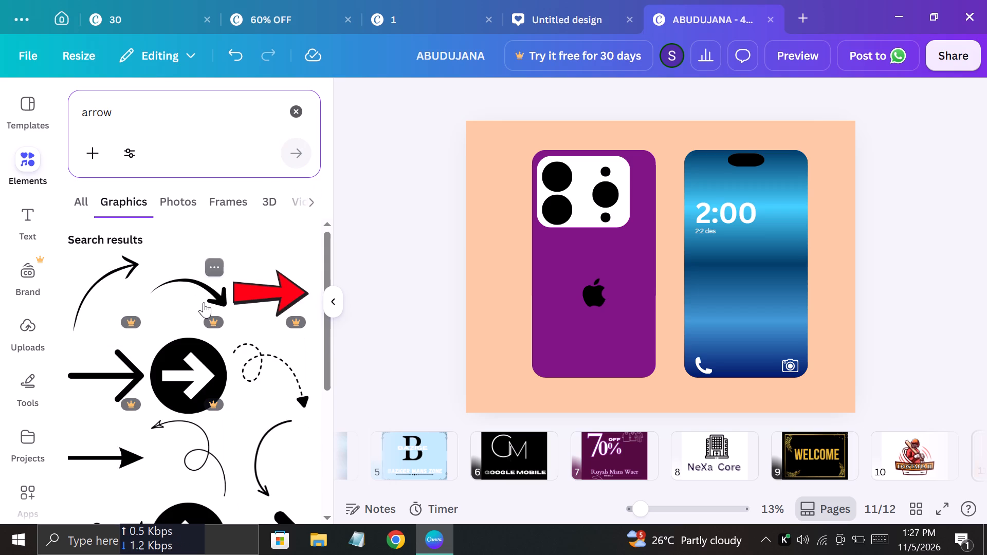
Look through the arrow graphics for a shape that suits the lock screen.
scroll(204, 302, down, 2)
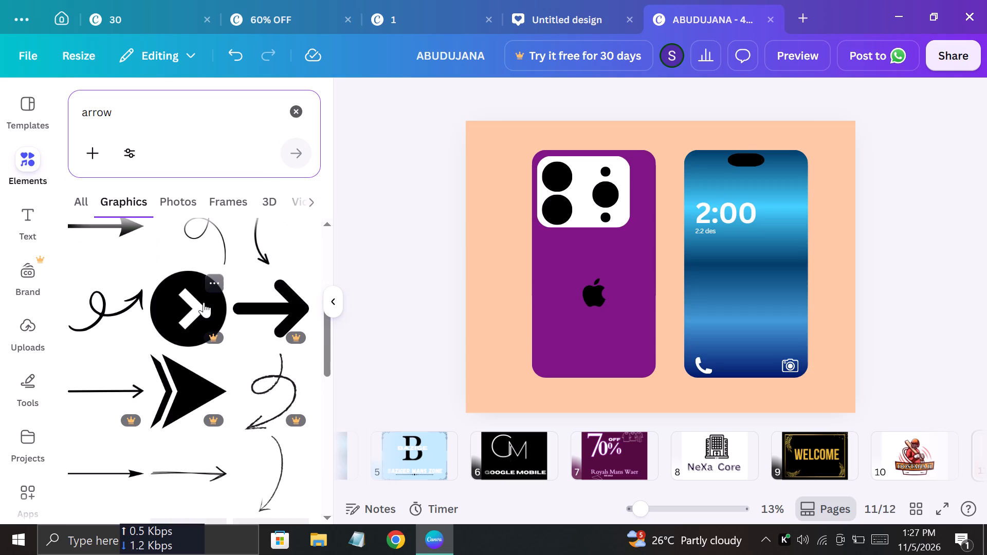
scroll(204, 302, down, 1)
scroll(204, 302, up, 2)
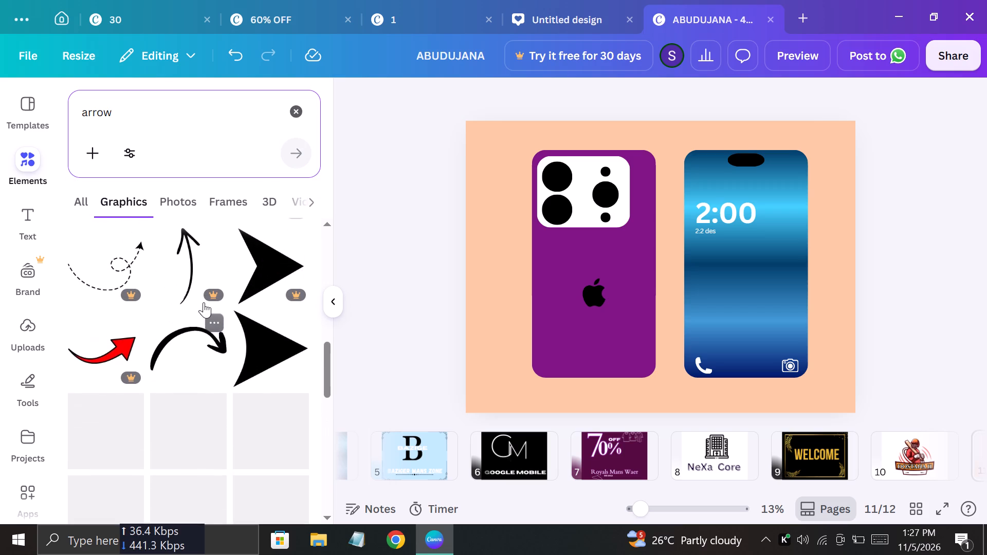
scroll(204, 302, down, 1)
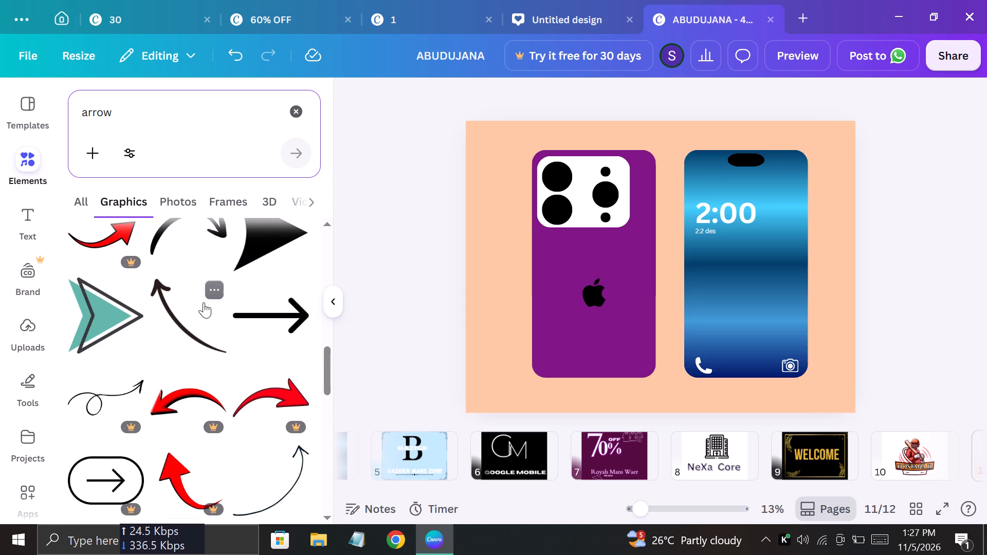
scroll(204, 302, down, 2)
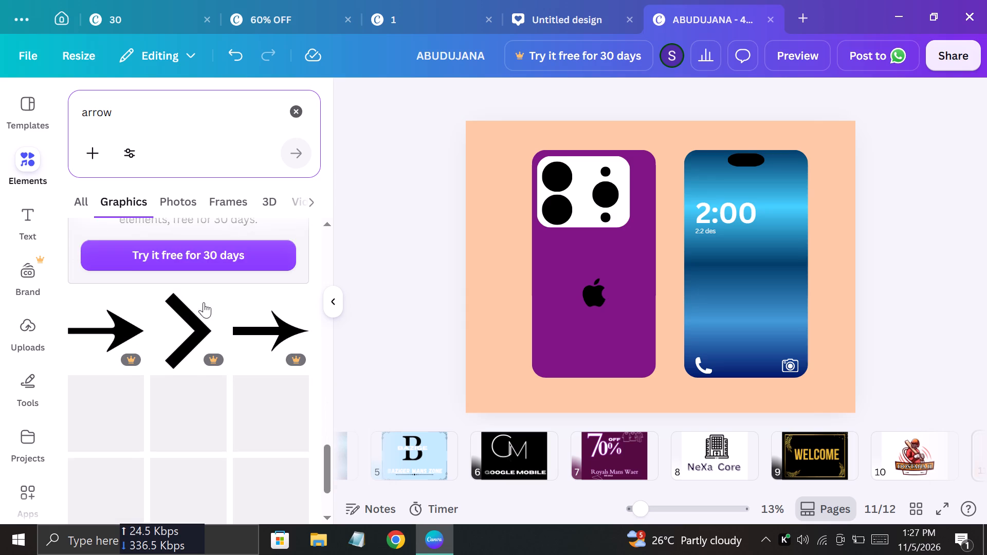
scroll(204, 302, down, 1)
Refine the graphics search to "arrow line".
click(127, 109)
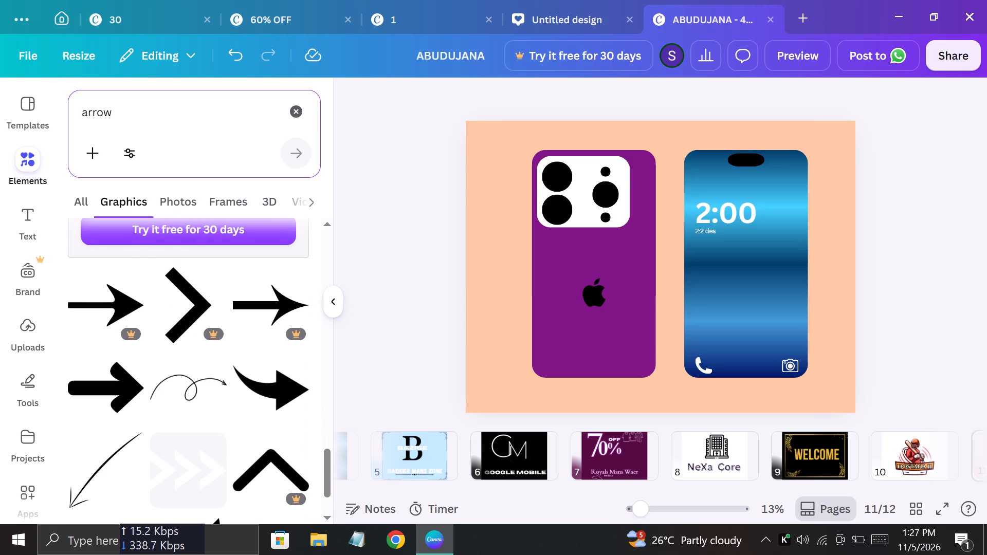
key(space)
text(line)
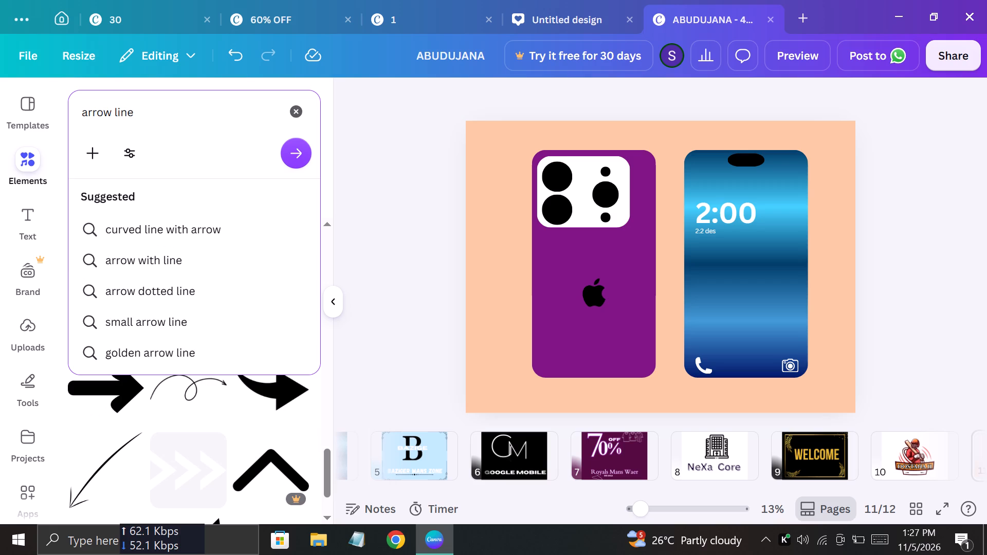
click(313, 146)
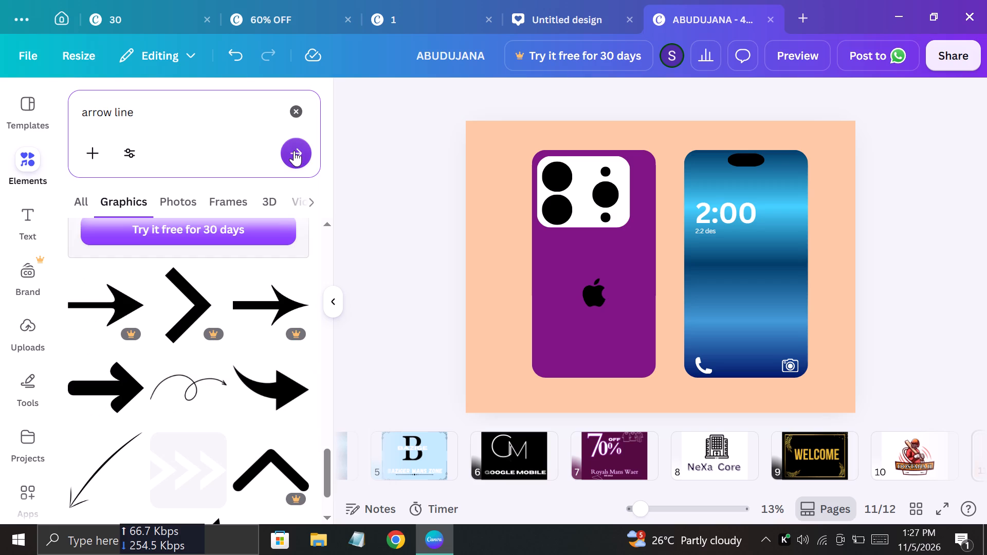
click(296, 150)
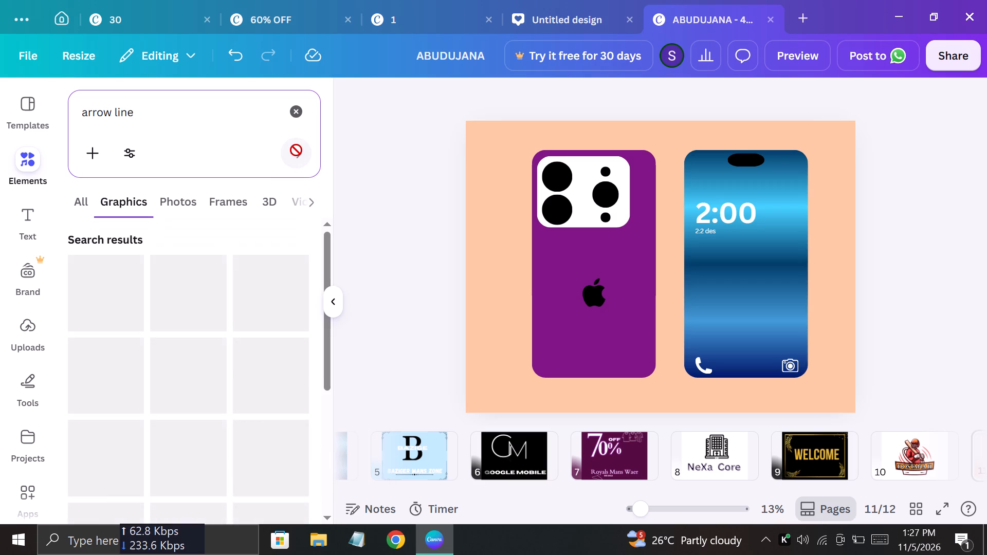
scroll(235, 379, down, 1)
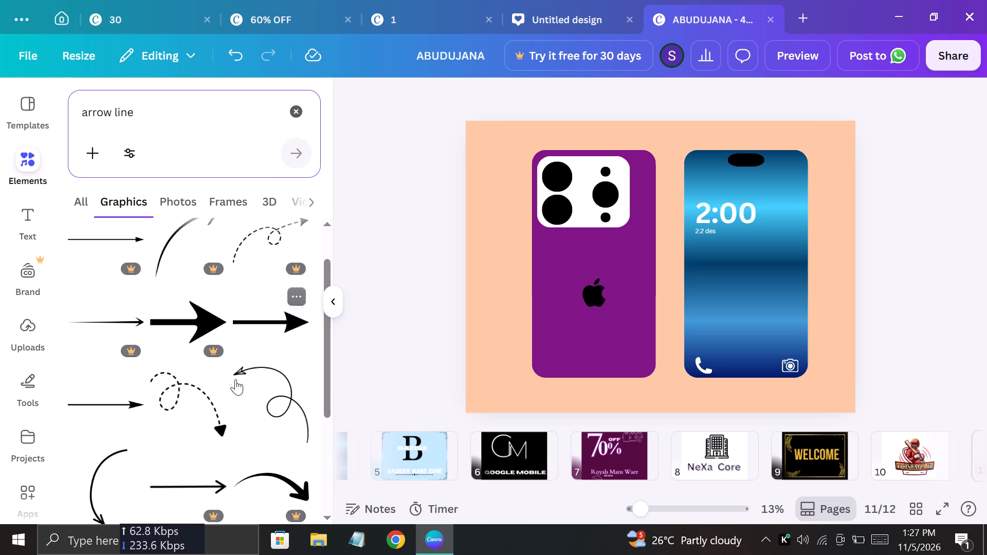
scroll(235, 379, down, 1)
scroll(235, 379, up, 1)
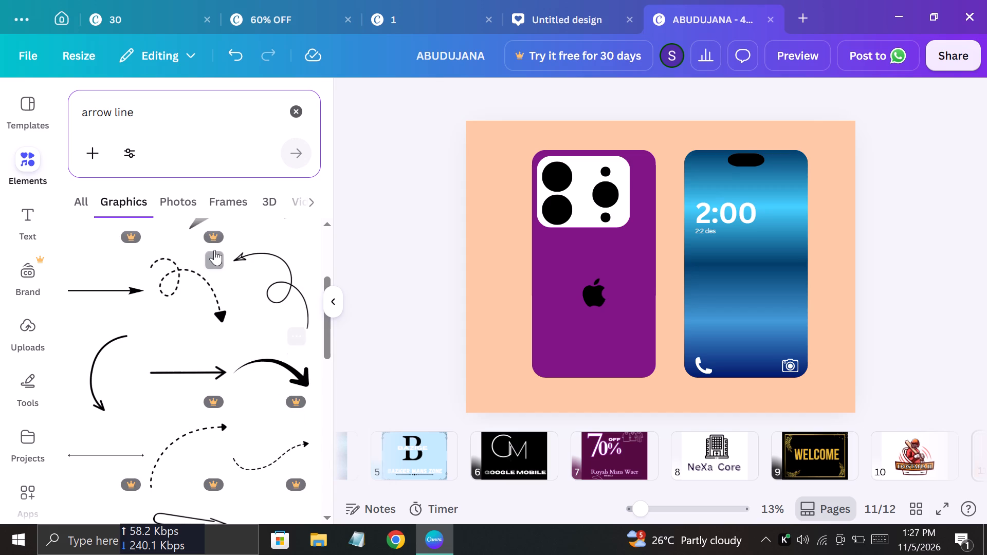
Undo the handset icon's white recolouring, its placement in the corner and its reduction in size.
key(ctrl+z)
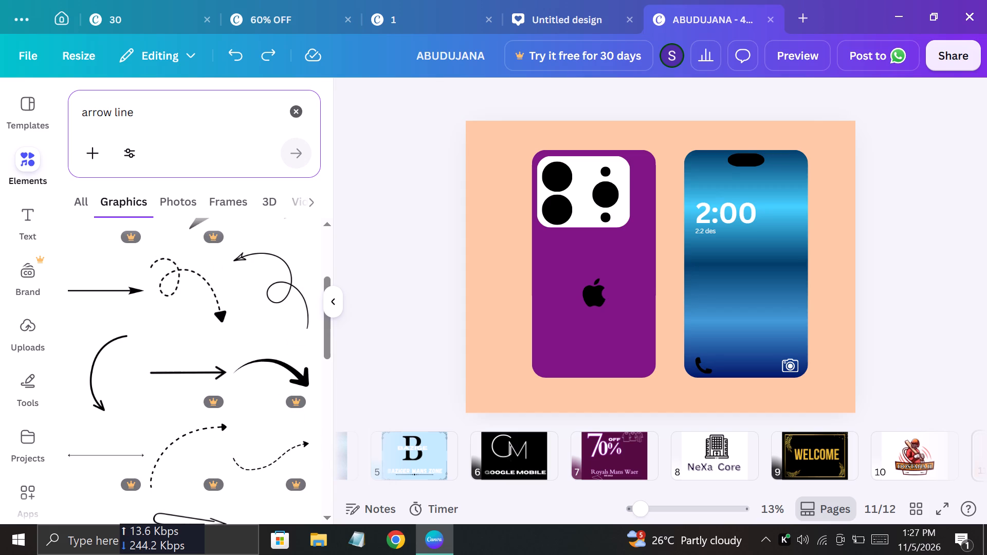
key(ctrl+z)
key(ctrl+z)
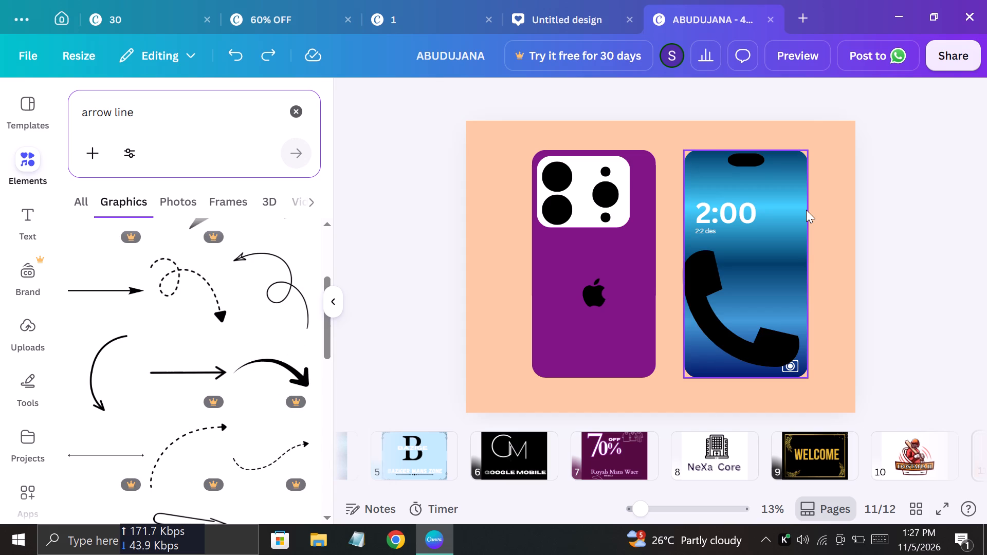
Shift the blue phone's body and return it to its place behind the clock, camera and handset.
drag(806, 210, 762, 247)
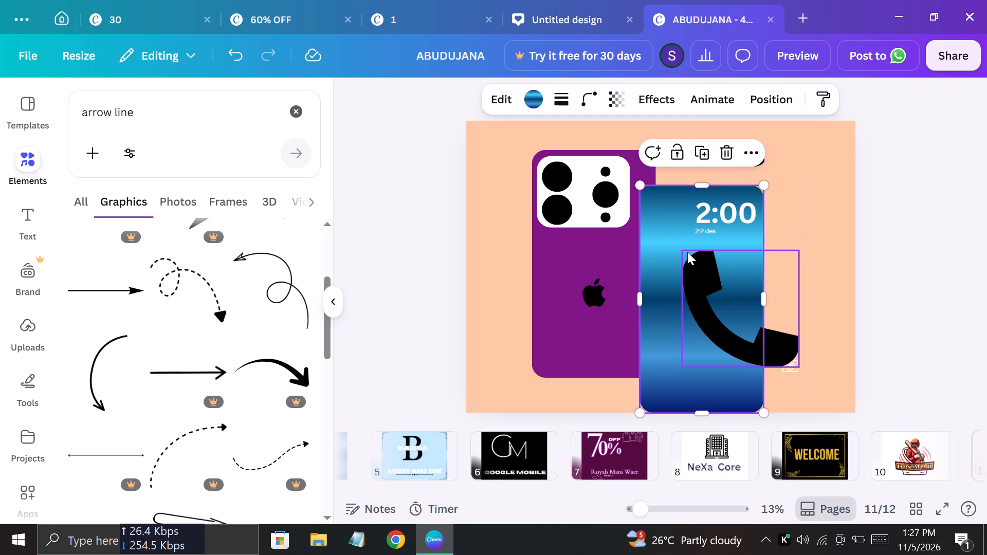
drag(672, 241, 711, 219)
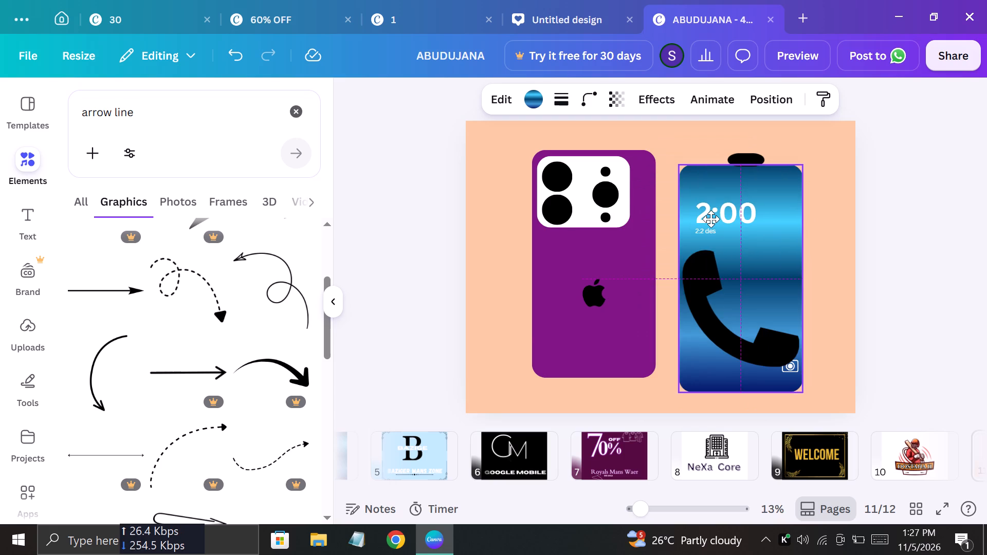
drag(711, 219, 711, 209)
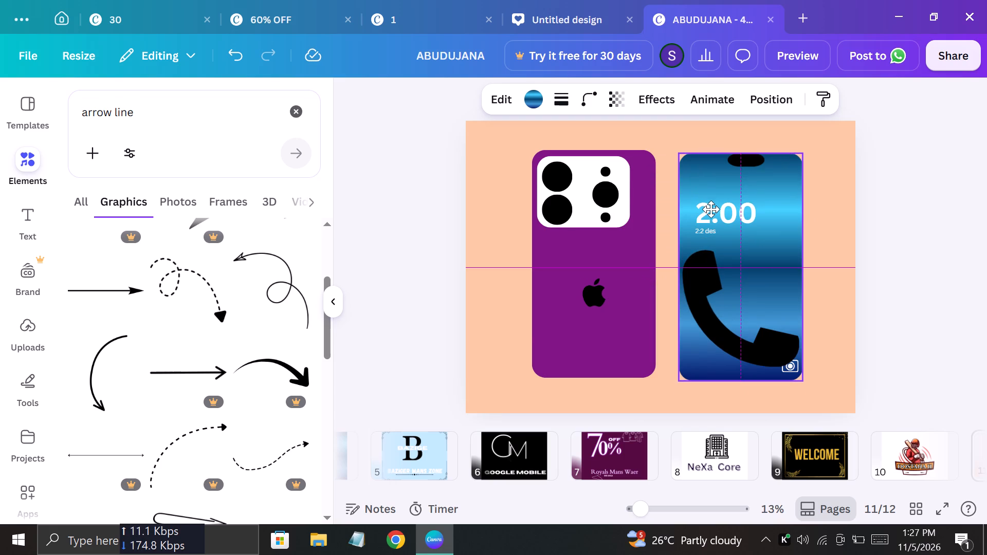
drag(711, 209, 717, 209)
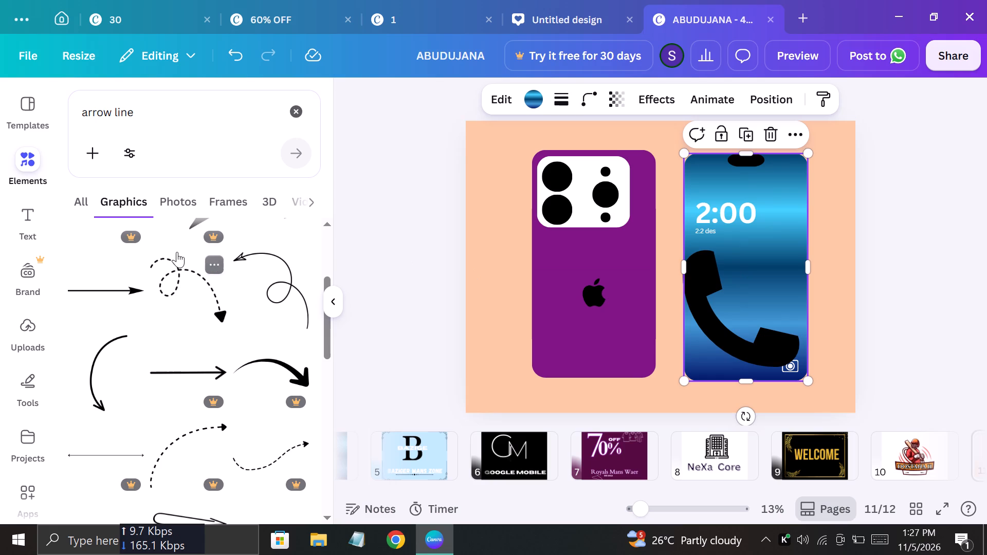
Search the graphics elements for "arrow" in place of "arrow line".
click(147, 114)
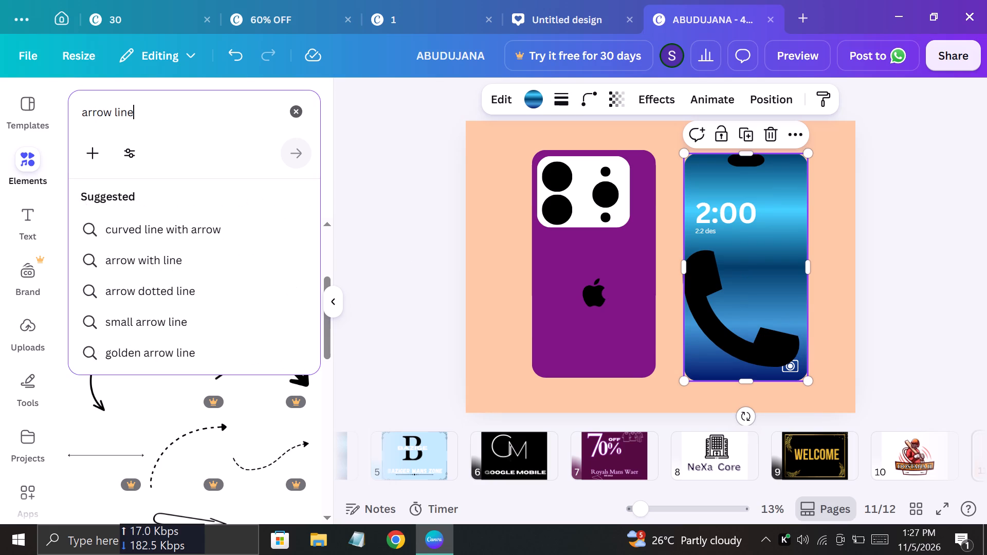
key(BackSpace)
key(BackSpace)
key(BackSpace)
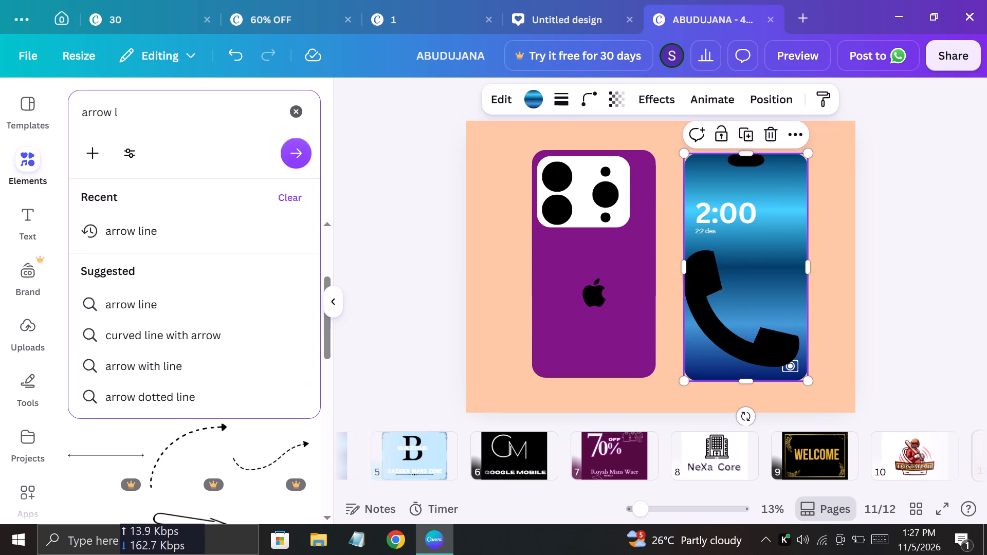
key(BackSpace)
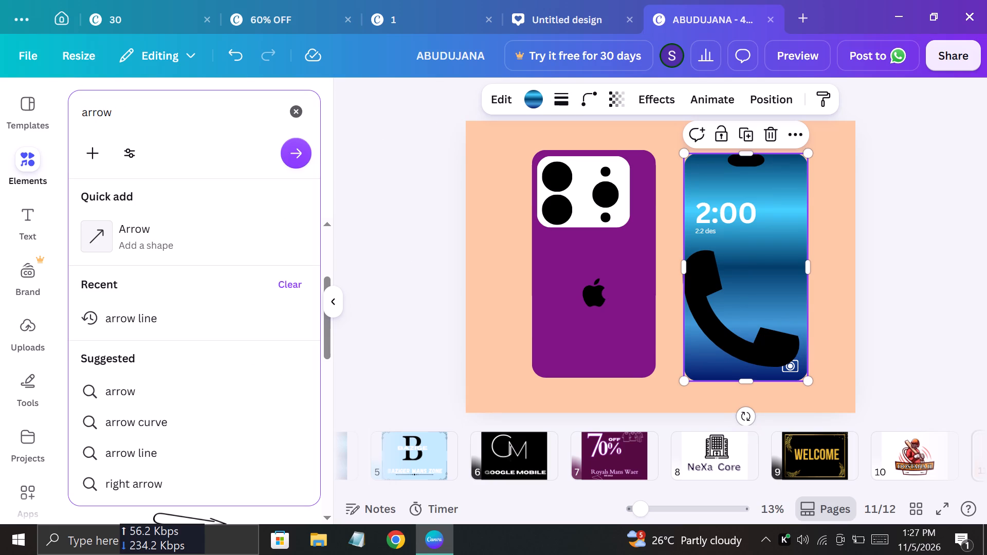
click(299, 149)
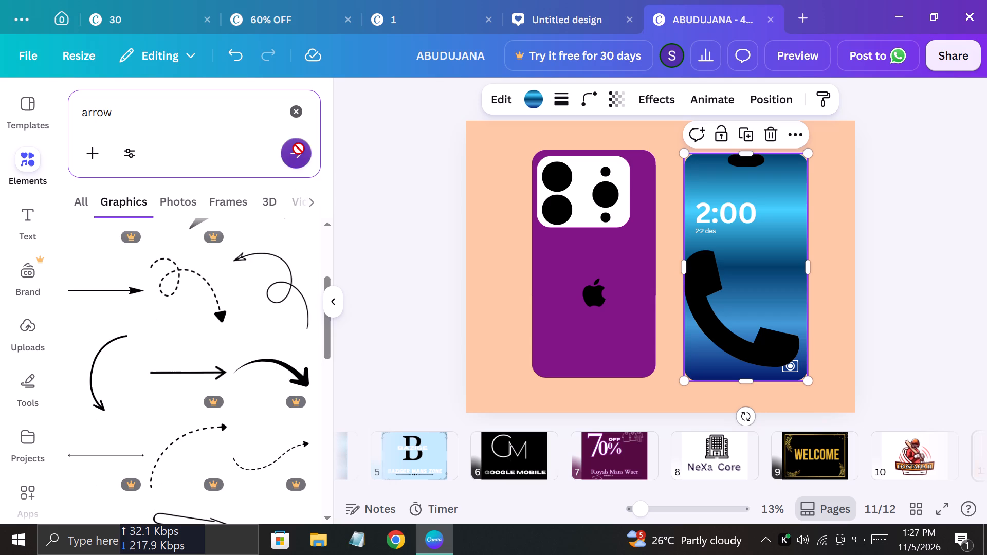
Shrink the black handset to a small icon and place it in the lower-left corner of the blue phone's screen, level with the camera icon.
click(736, 319)
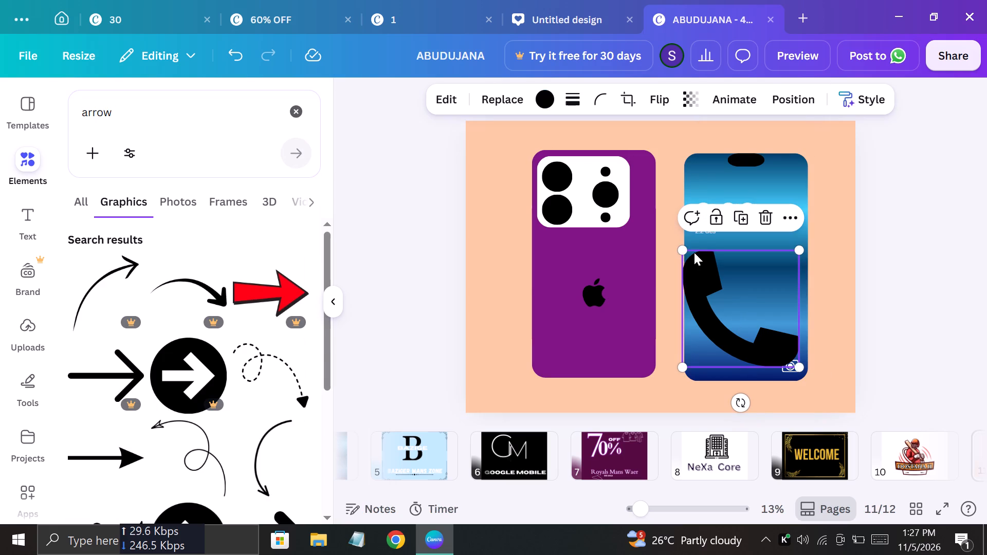
drag(684, 250, 714, 273)
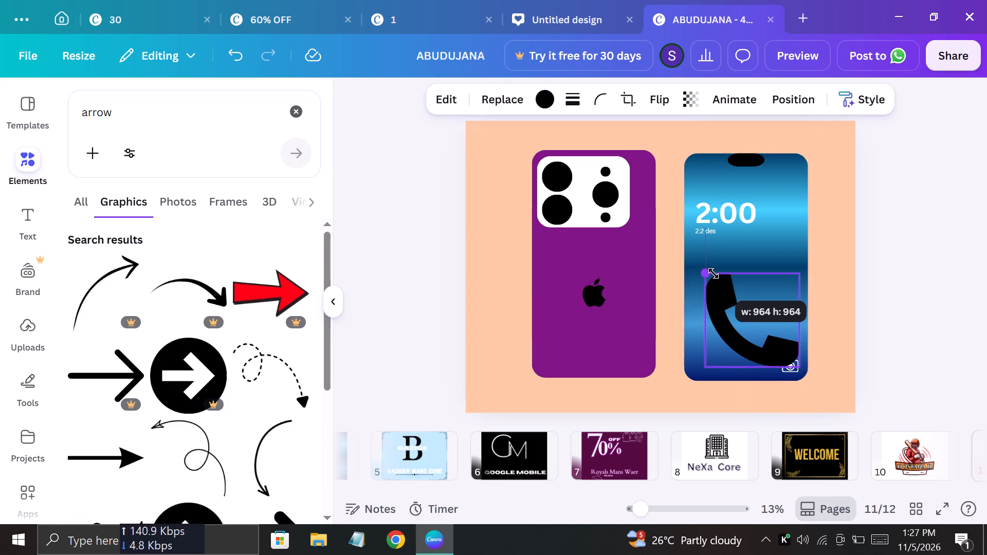
drag(714, 273, 770, 322)
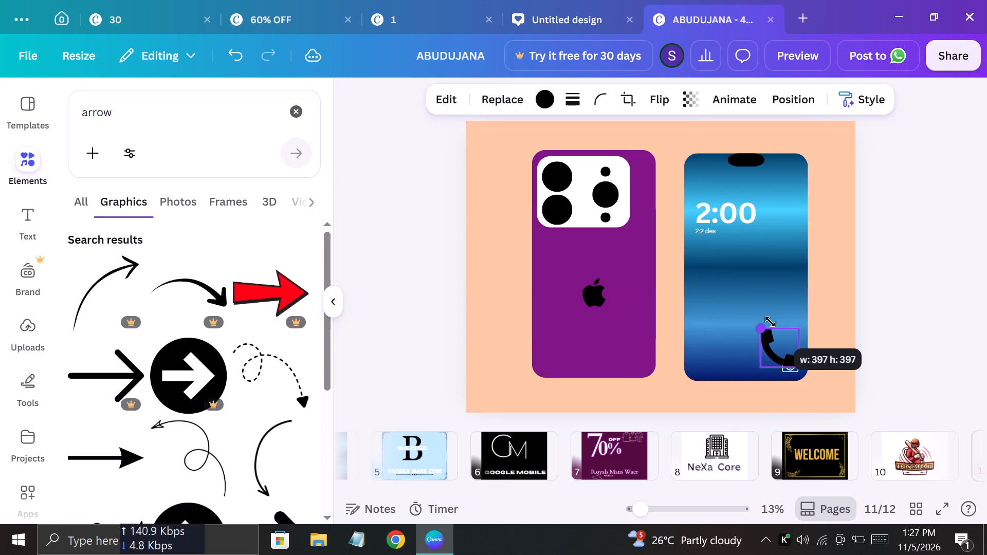
drag(770, 322, 790, 348)
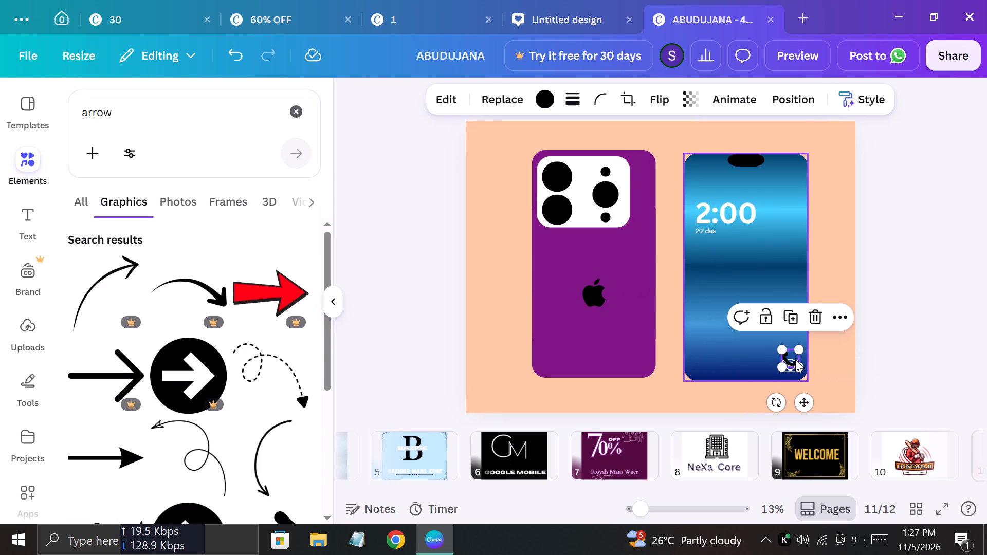
drag(800, 410, 788, 412)
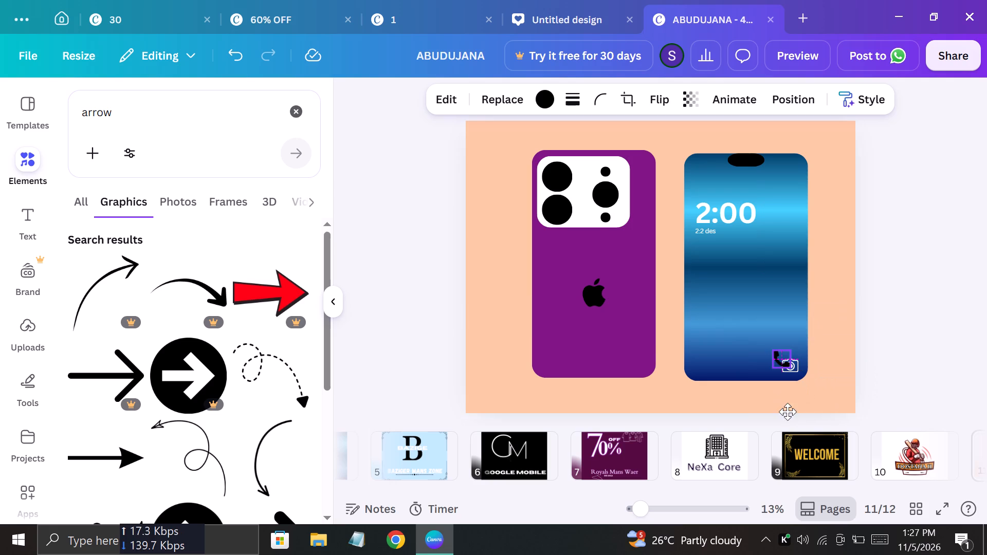
drag(788, 412, 704, 418)
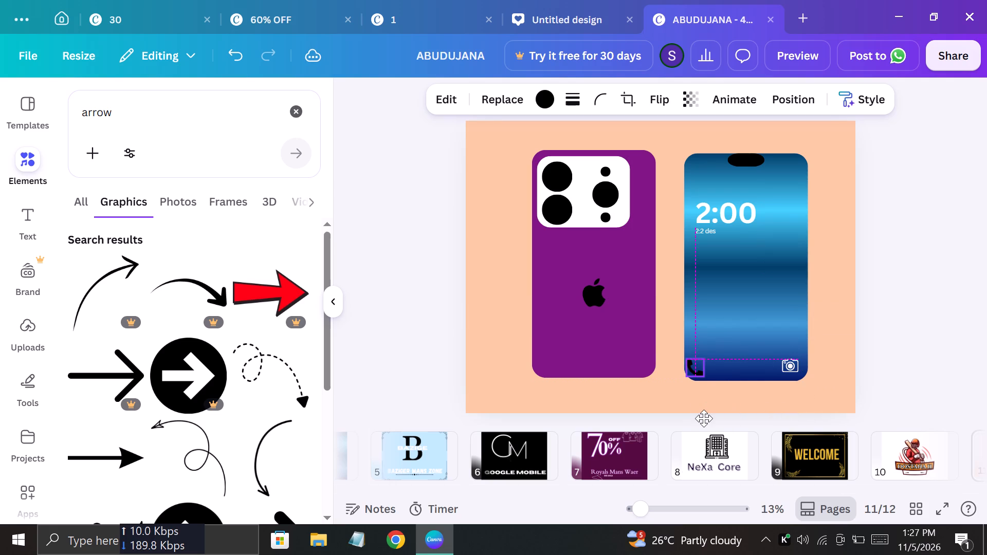
click(491, 347)
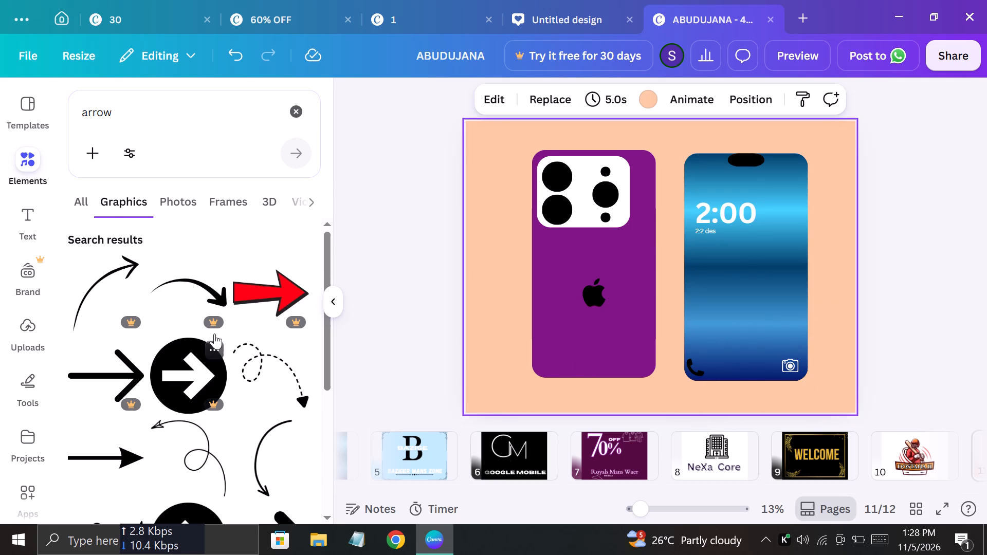
Find the blue halftone row of chevron arrows among the arrow graphics and add it across the middle of the blue phone's screen.
scroll(214, 334, down, 2)
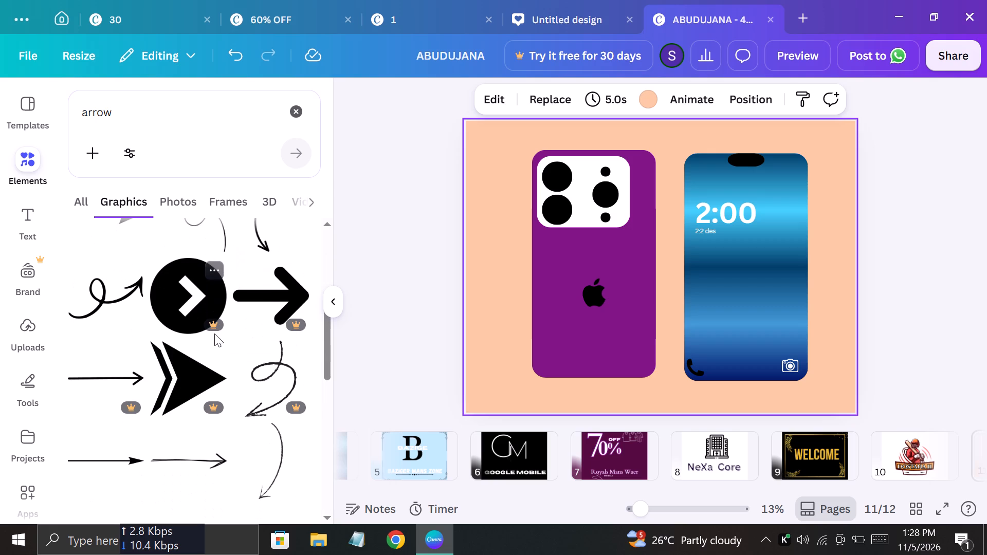
scroll(214, 334, down, 1)
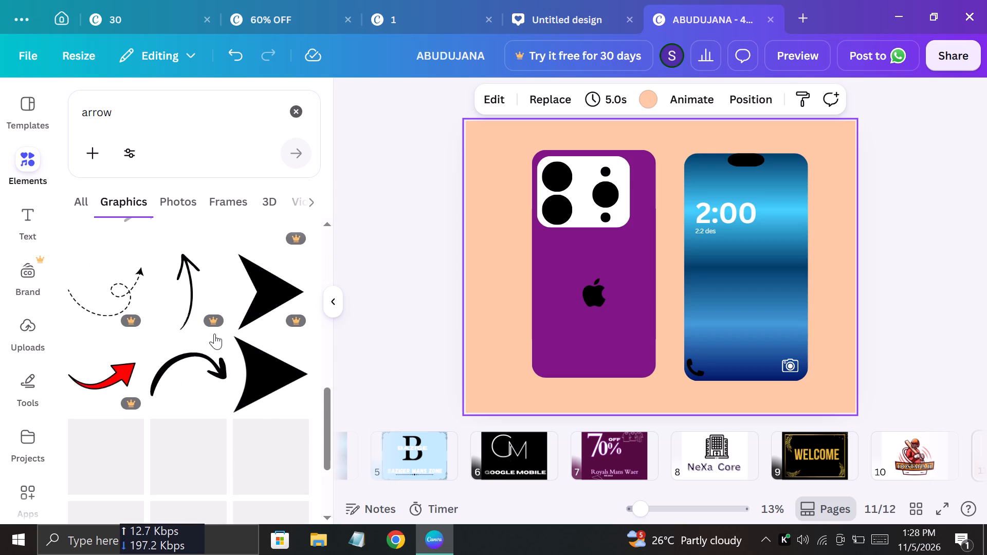
scroll(214, 334, up, 1)
scroll(214, 334, down, 1)
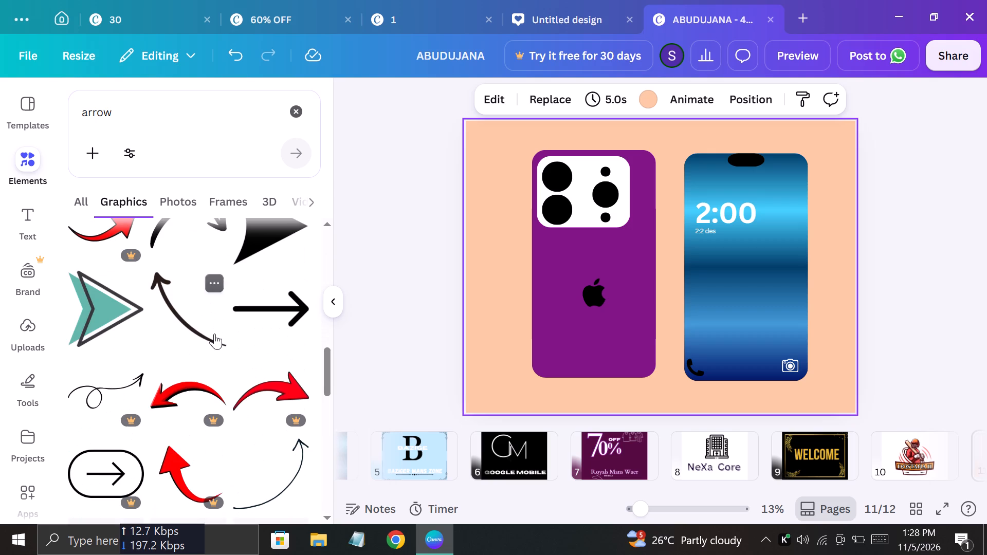
scroll(214, 334, down, 1)
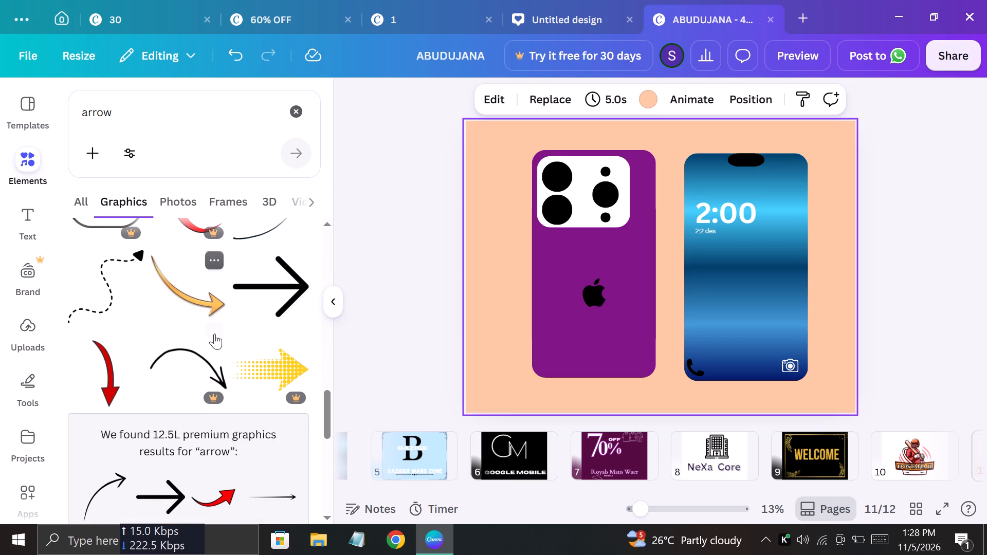
scroll(214, 334, down, 1)
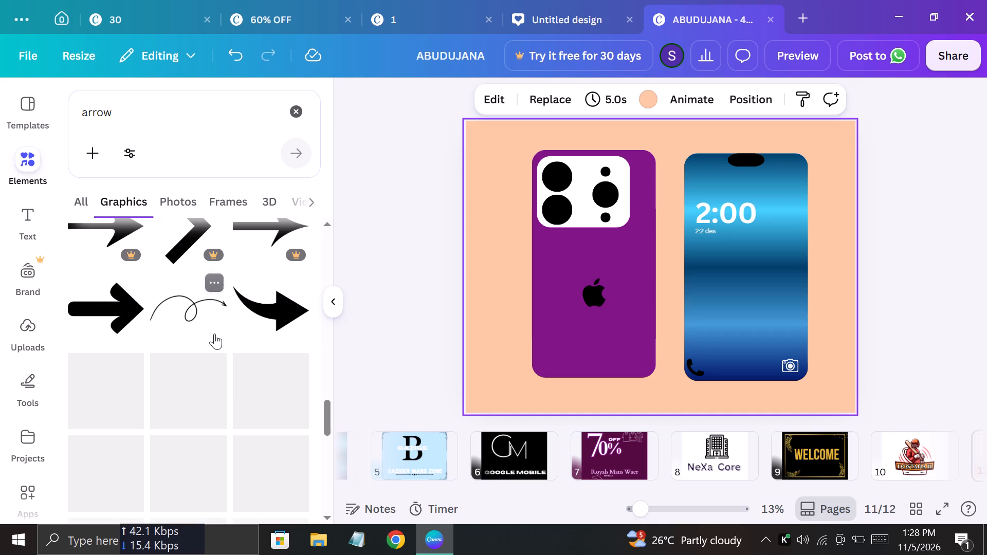
scroll(214, 334, down, 1)
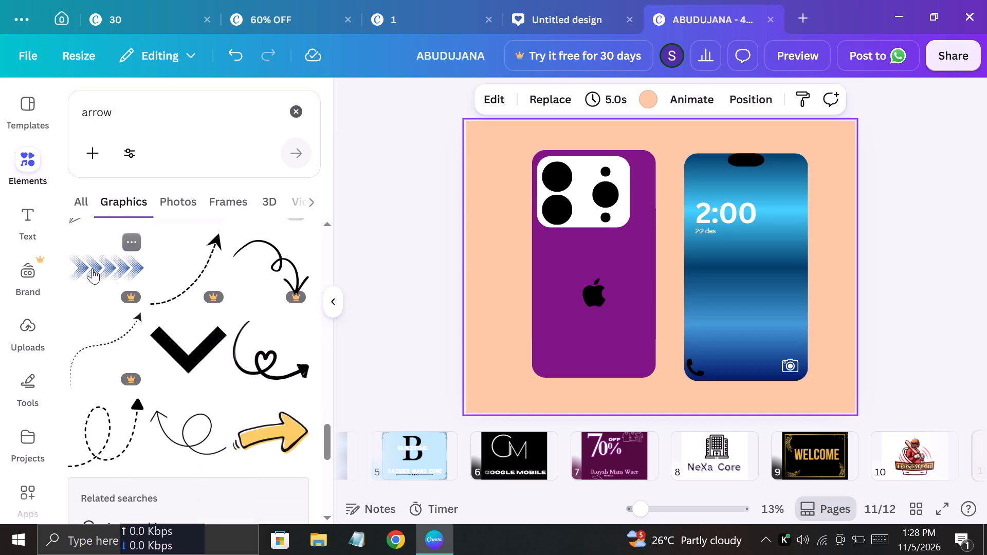
drag(92, 268, 420, 325)
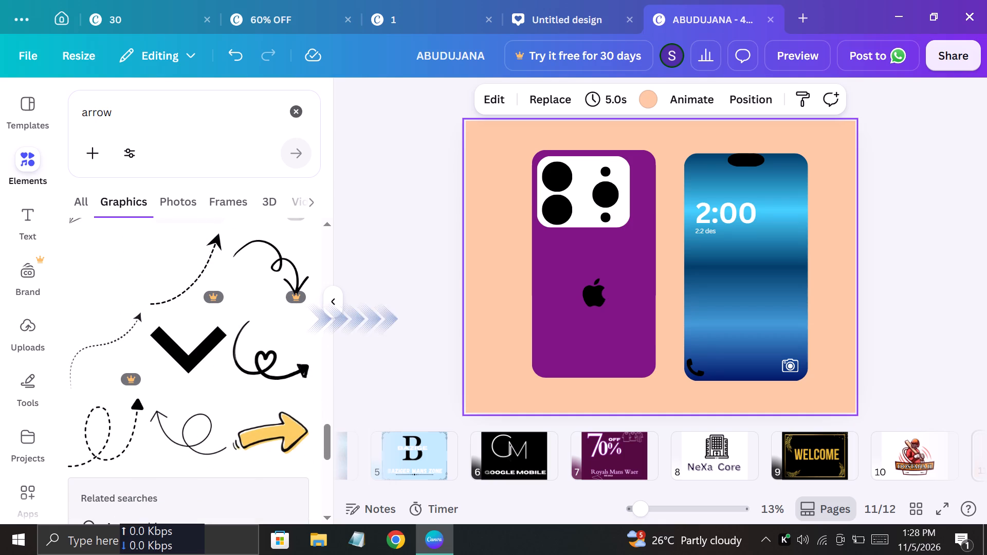
drag(420, 325, 286, 371)
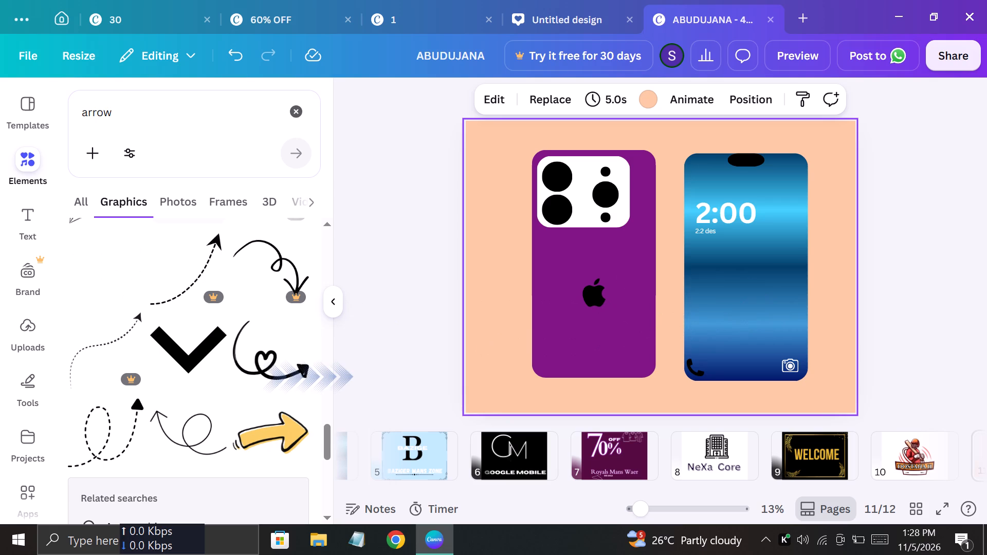
drag(286, 371, 471, 300)
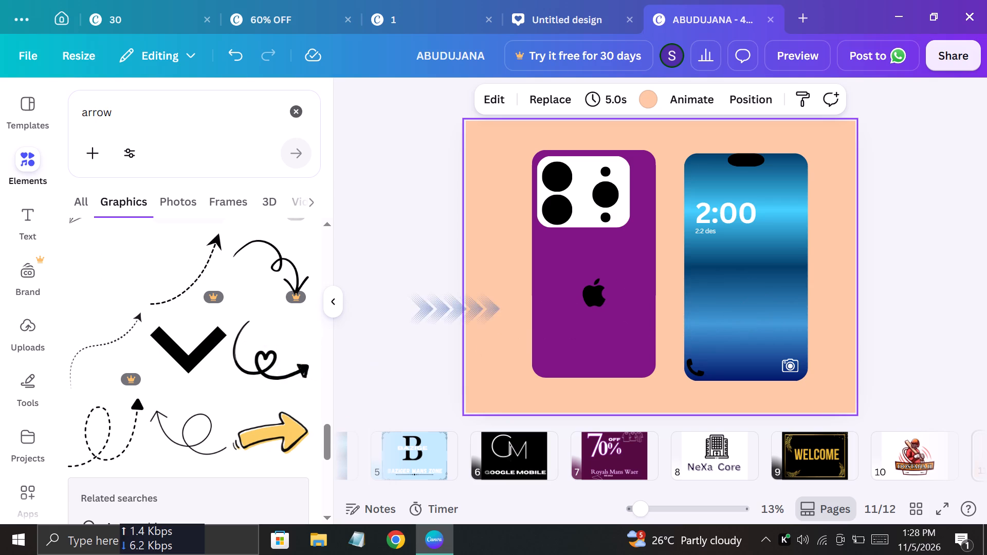
drag(471, 300, 679, 296)
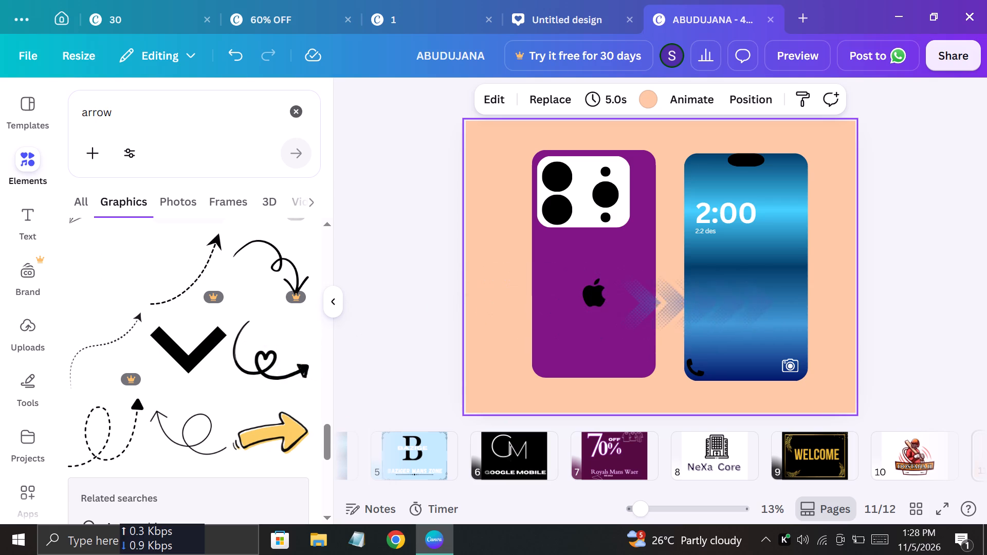
drag(679, 296, 683, 293)
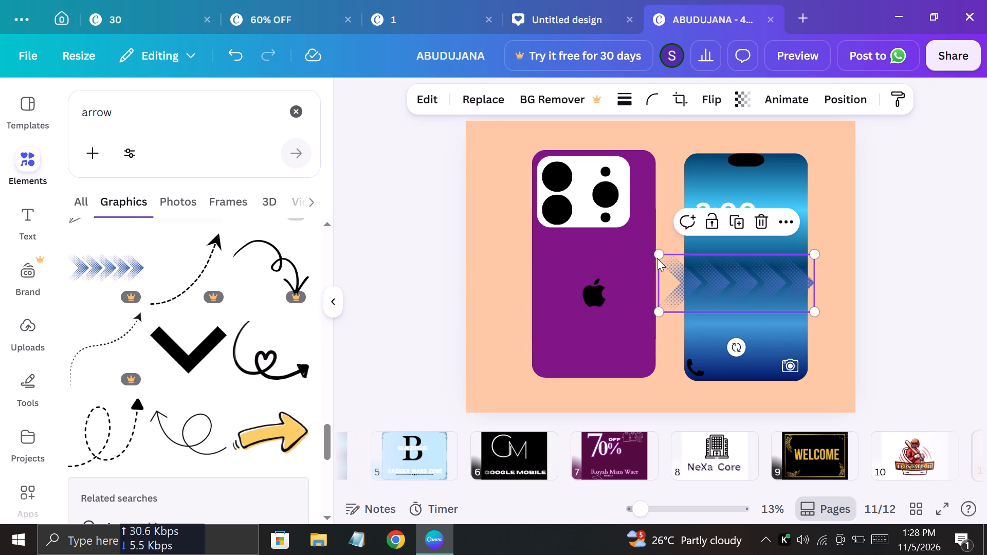
Shrink the halftone chevron row to about 335 wide by 124 high beside the blue phone's edge, above the camera icon.
drag(657, 246, 721, 282)
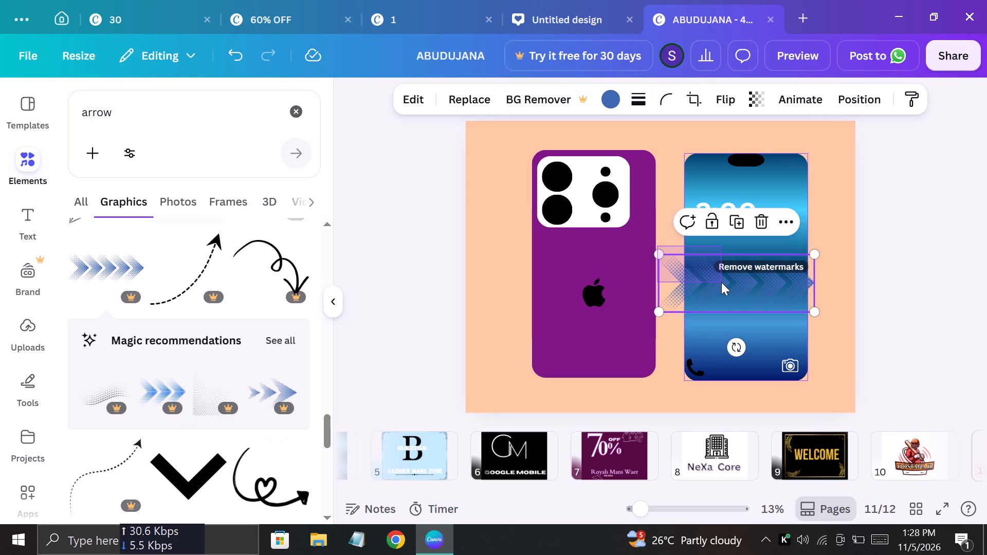
click(721, 282)
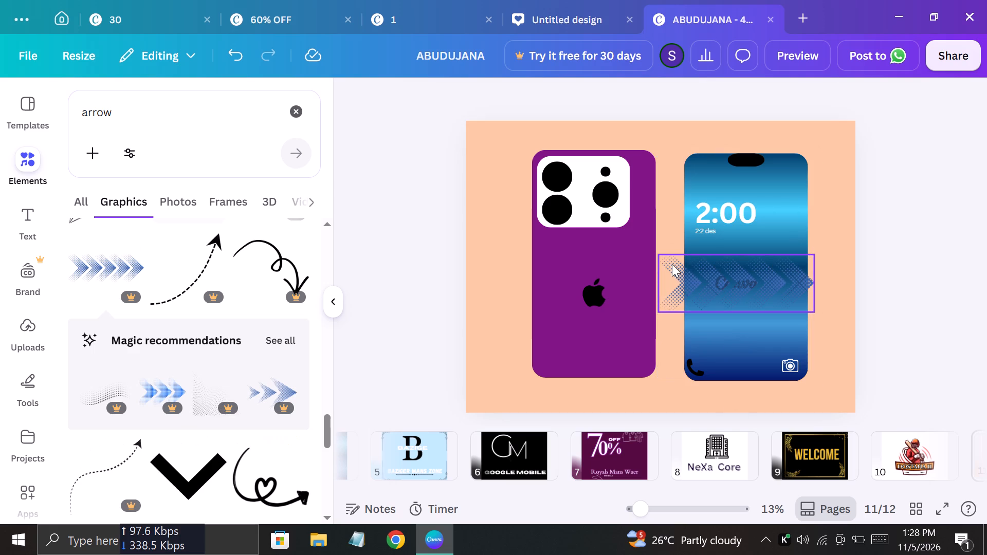
click(709, 285)
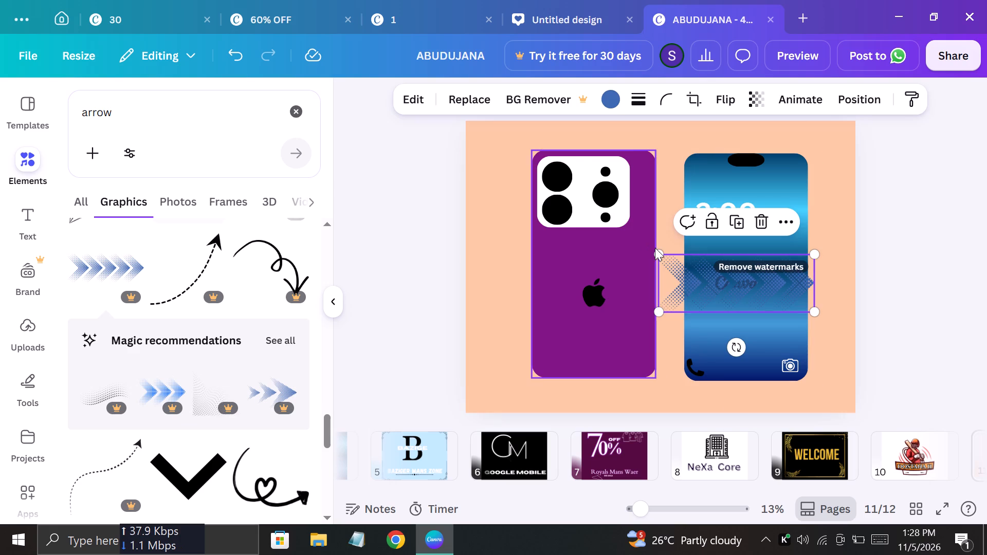
drag(655, 249, 699, 276)
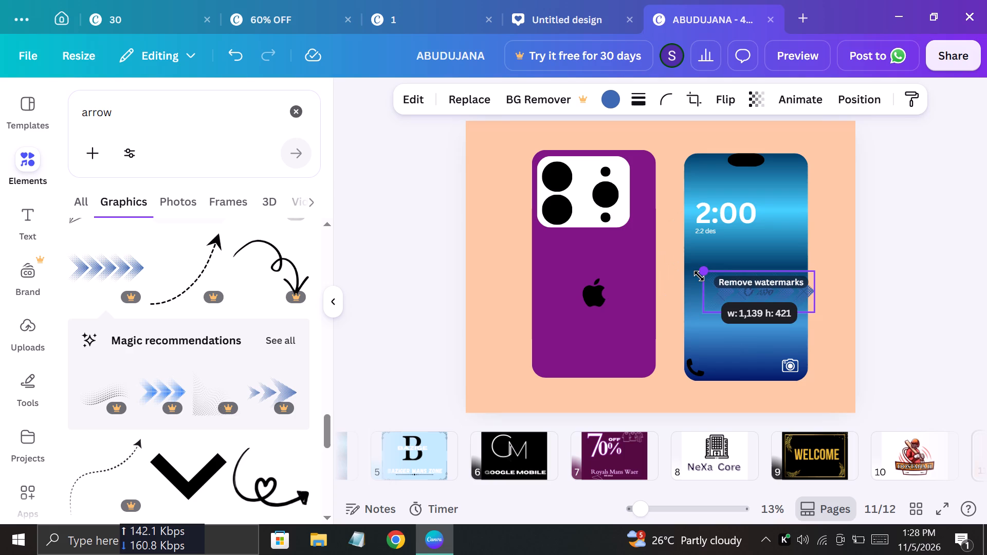
drag(699, 276, 793, 305)
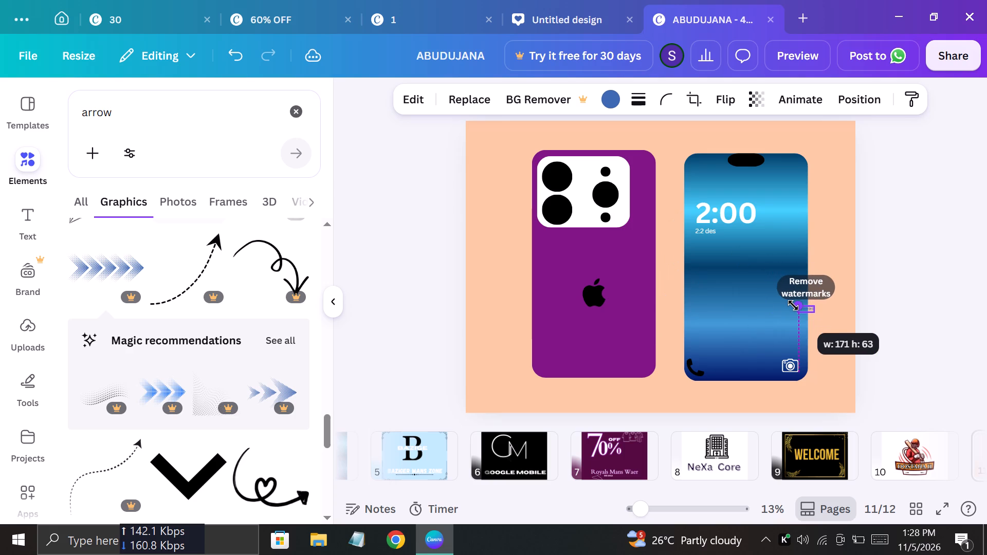
drag(793, 305, 779, 299)
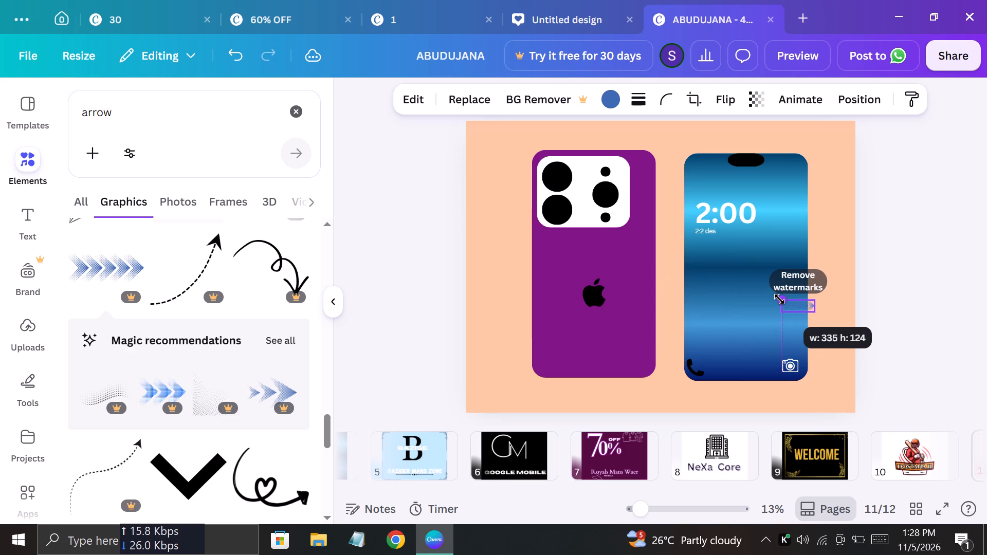
Recolour the blue part of the small chevron row white.
click(604, 101)
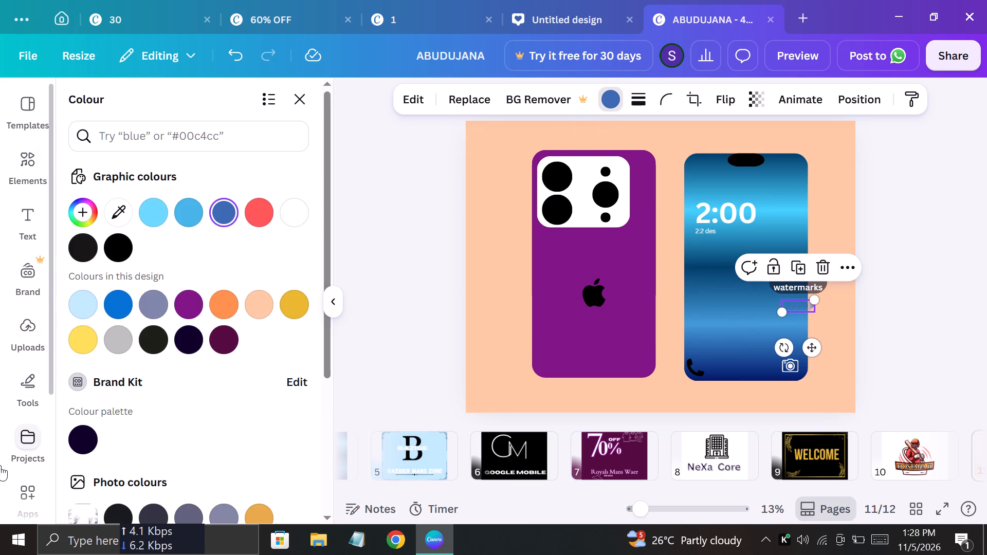
click(291, 204)
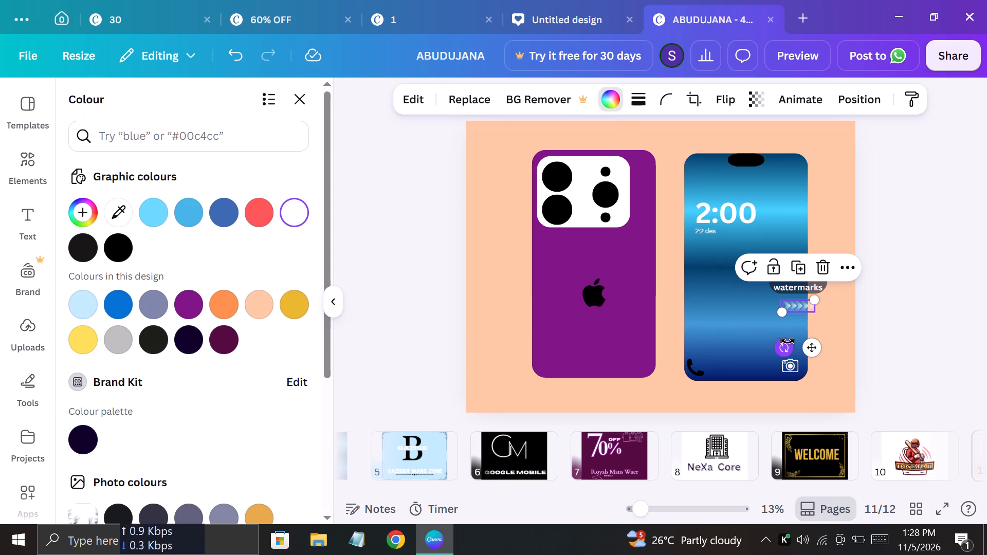
Rotate the small white chevron row to about -81° so its arrows point up the blue phone's screen.
drag(784, 346, 848, 323)
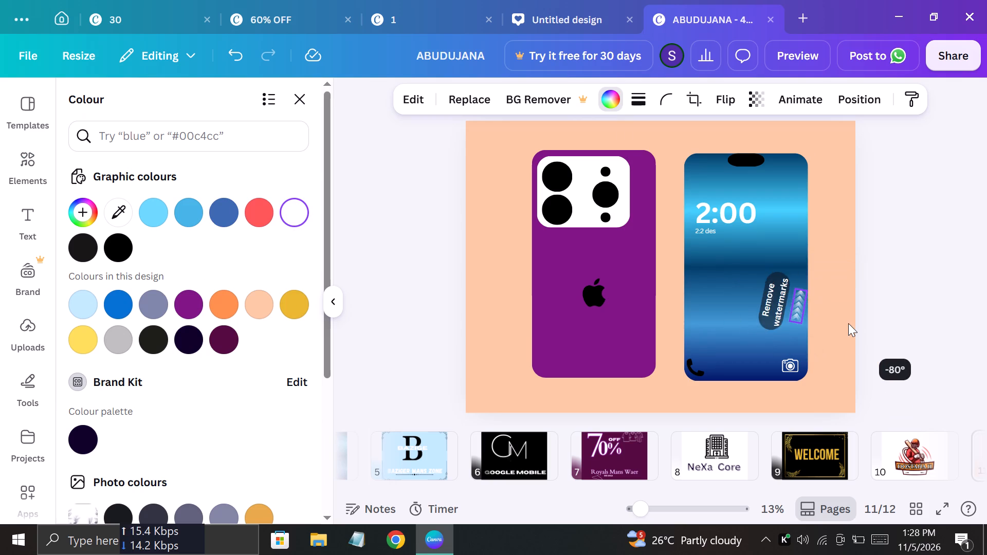
drag(848, 323, 850, 318)
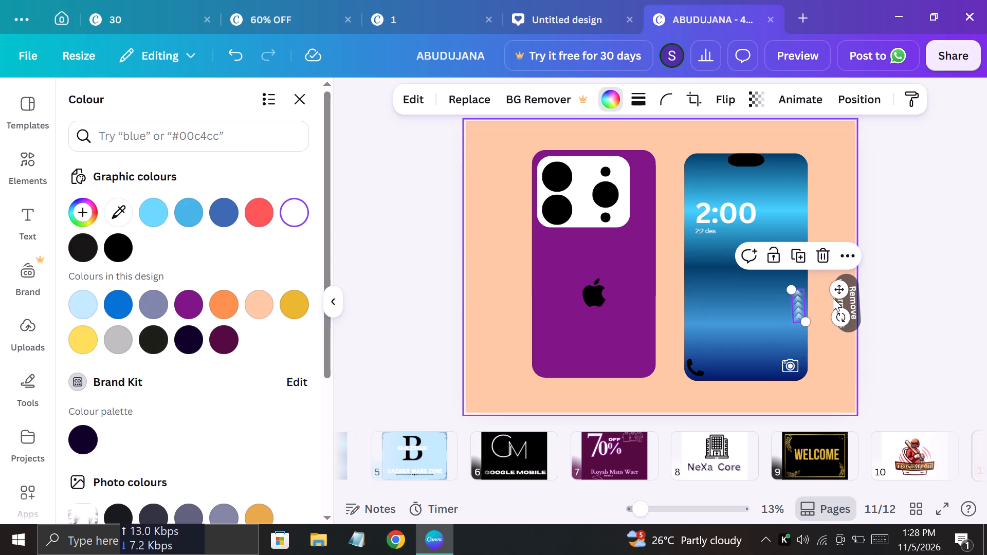
click(839, 308)
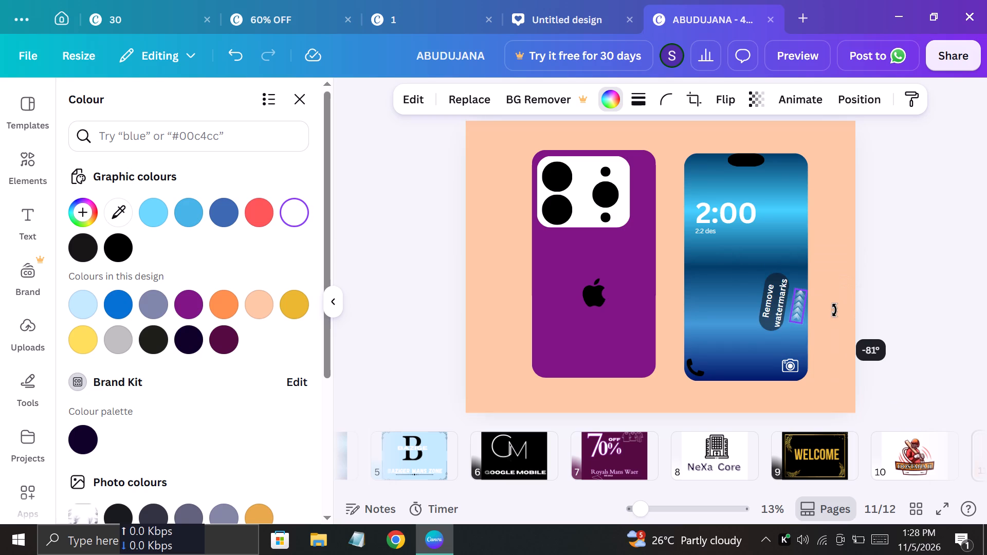
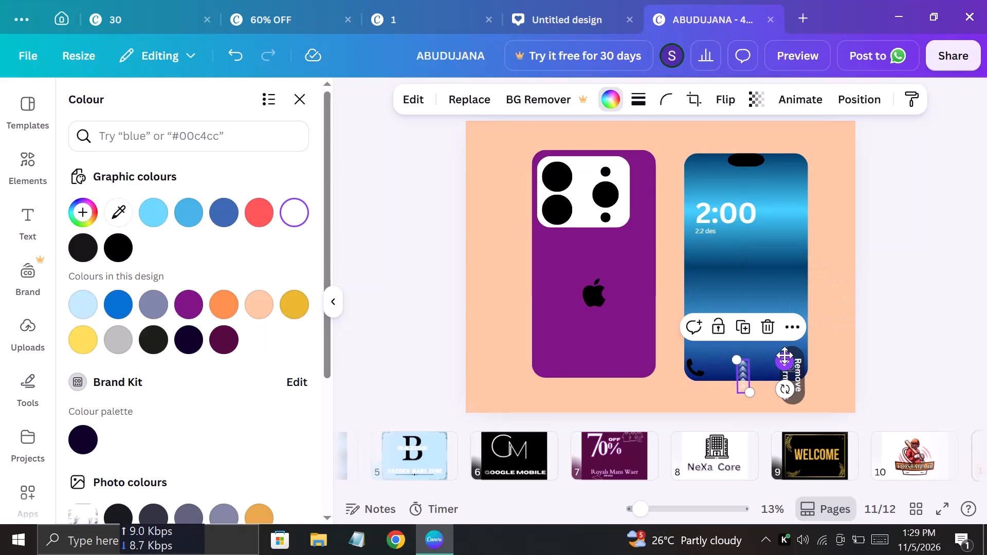
Recolour the phone handset icon on the blue phone's screen white (#ffffff).
click(850, 316)
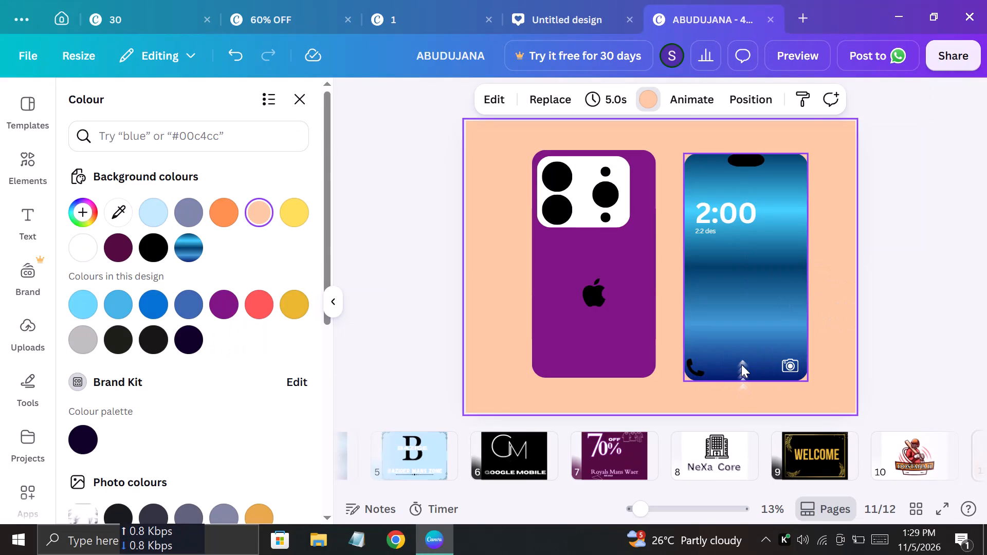
click(699, 375)
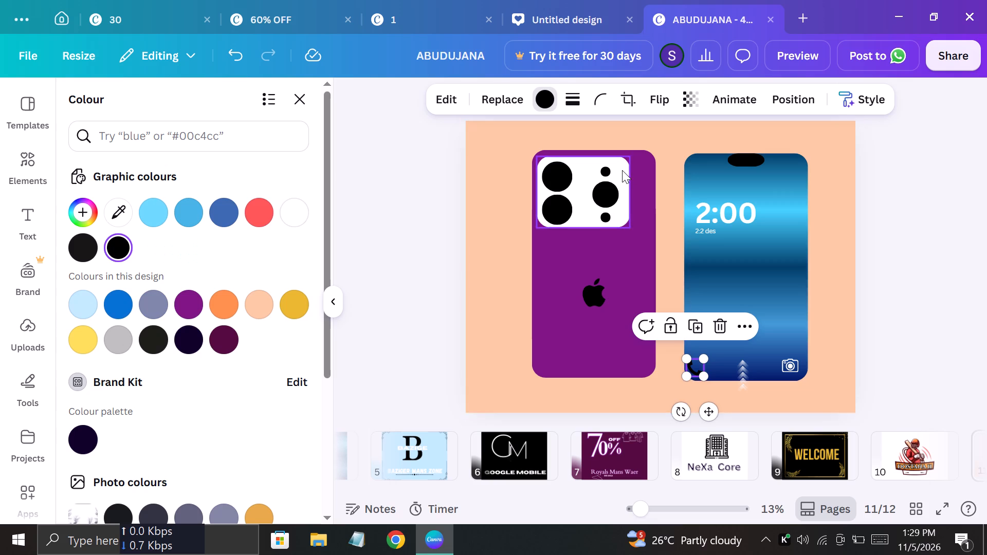
click(549, 102)
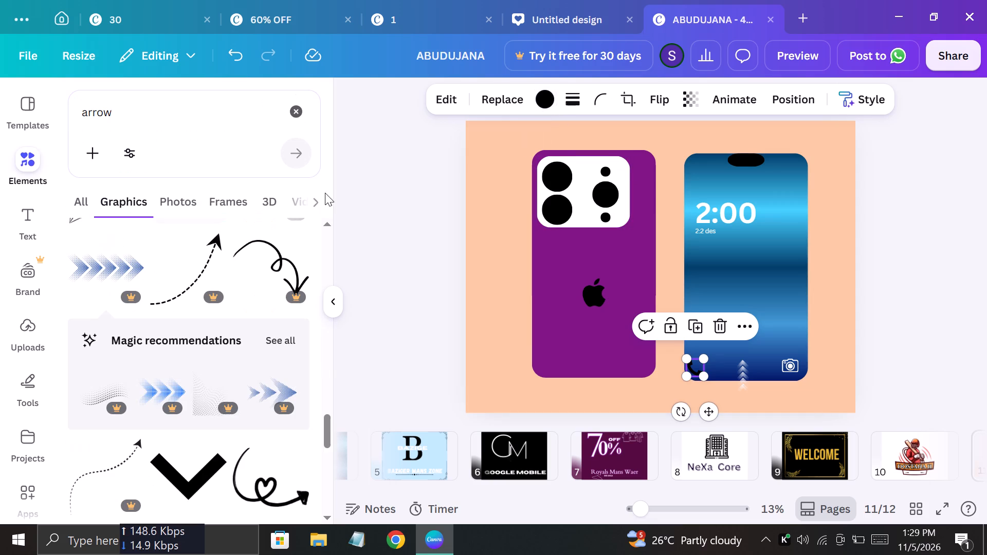
click(547, 95)
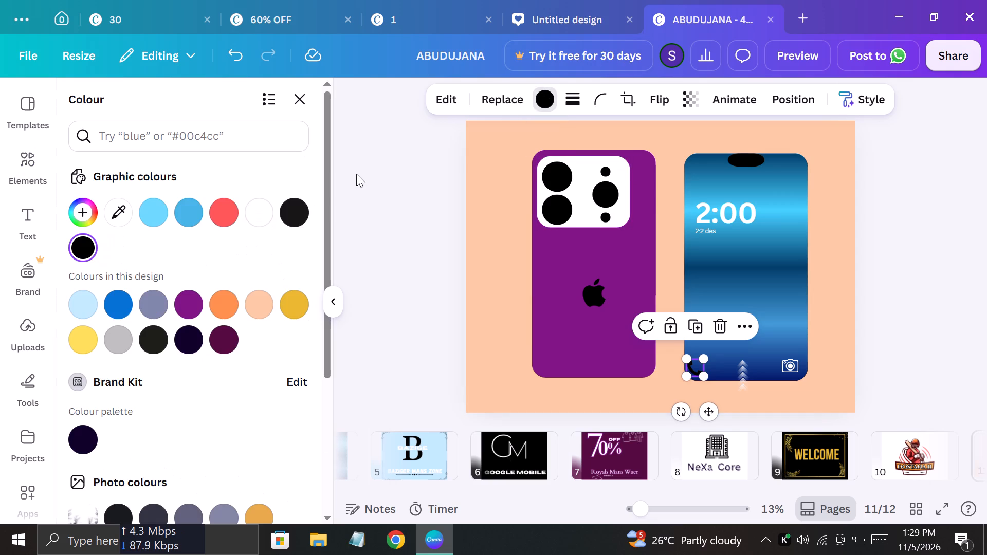
click(260, 207)
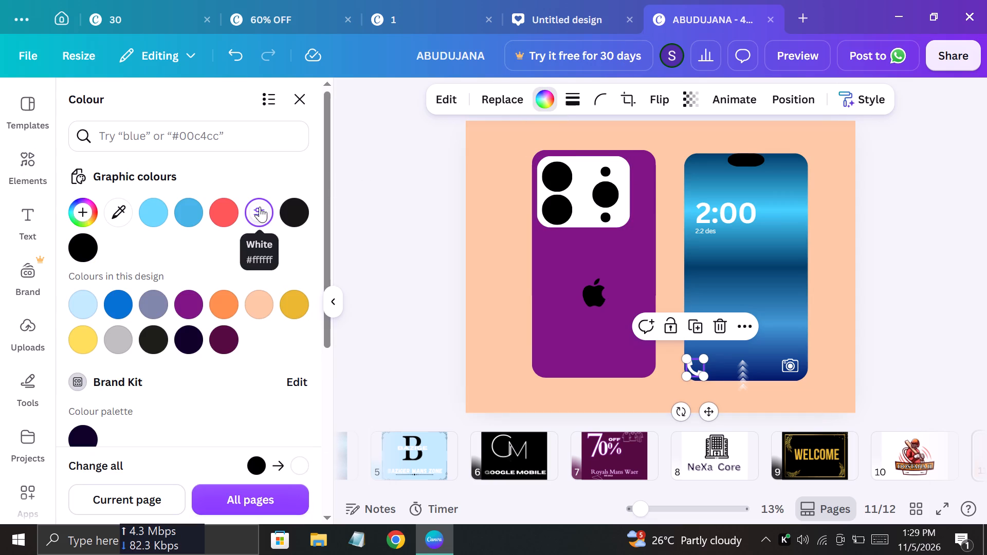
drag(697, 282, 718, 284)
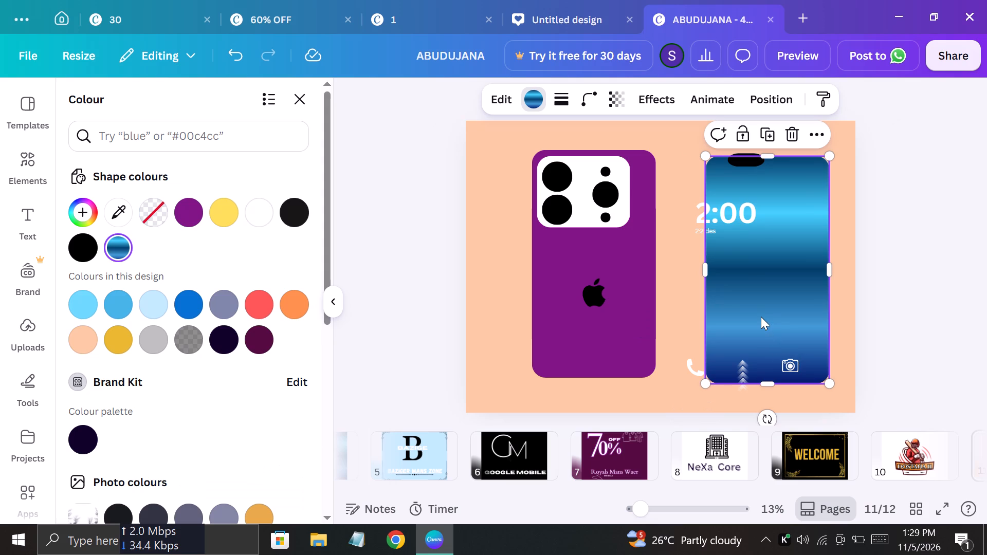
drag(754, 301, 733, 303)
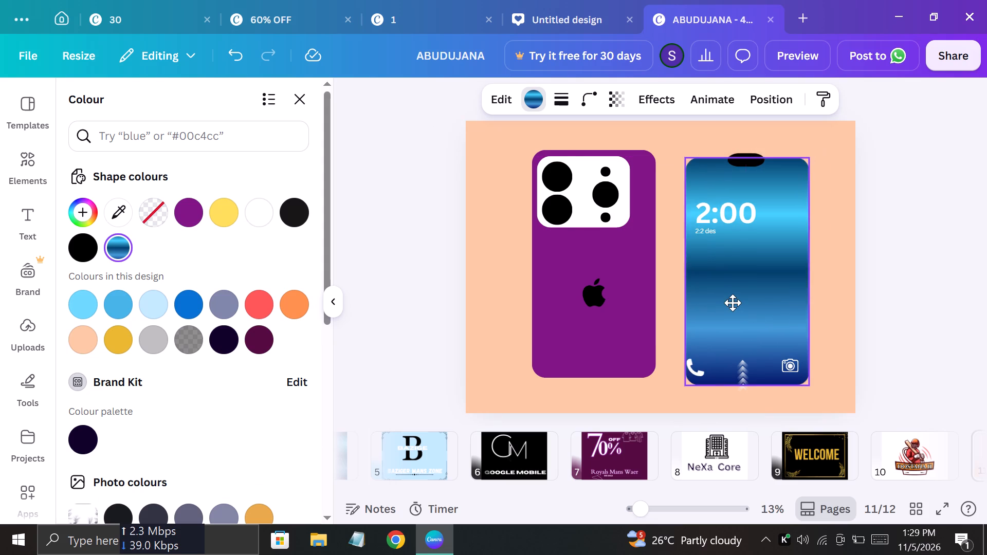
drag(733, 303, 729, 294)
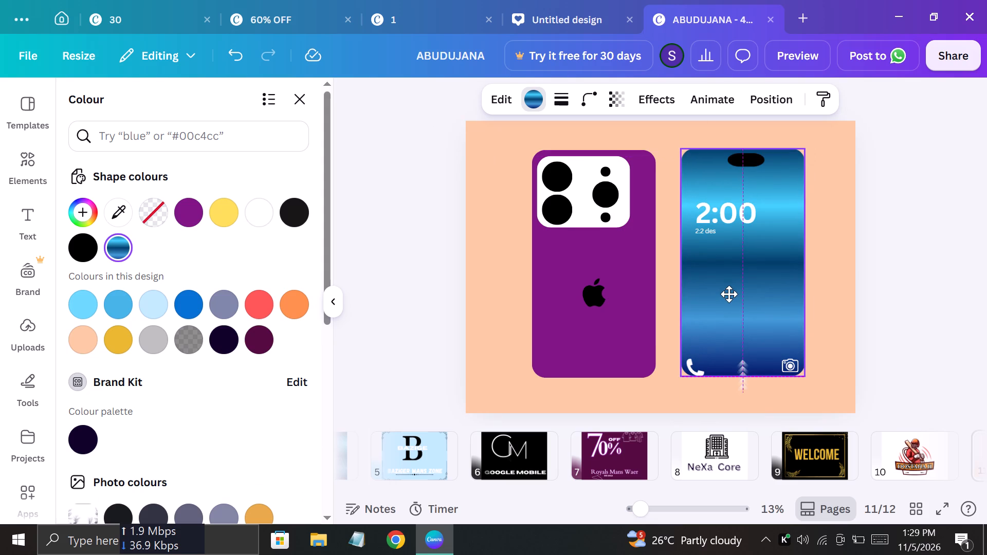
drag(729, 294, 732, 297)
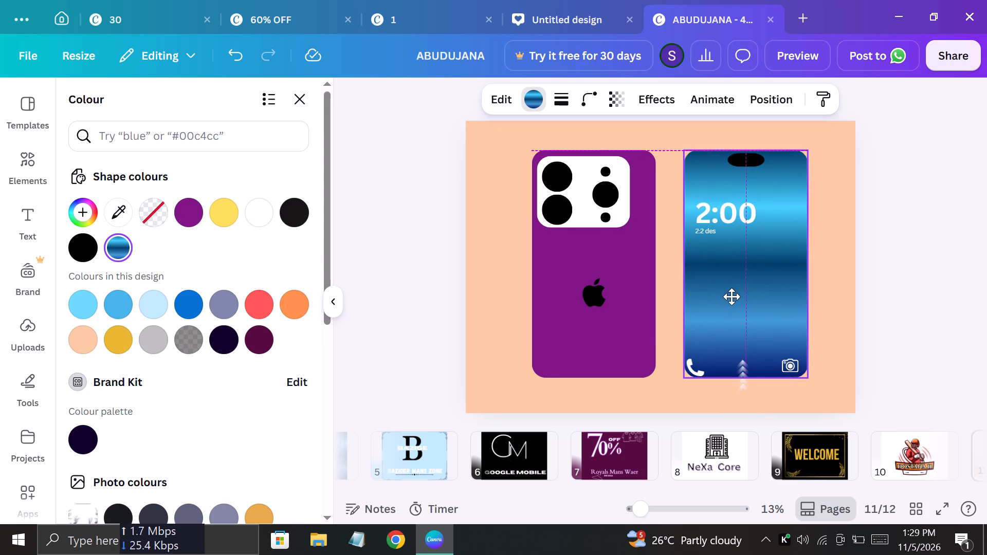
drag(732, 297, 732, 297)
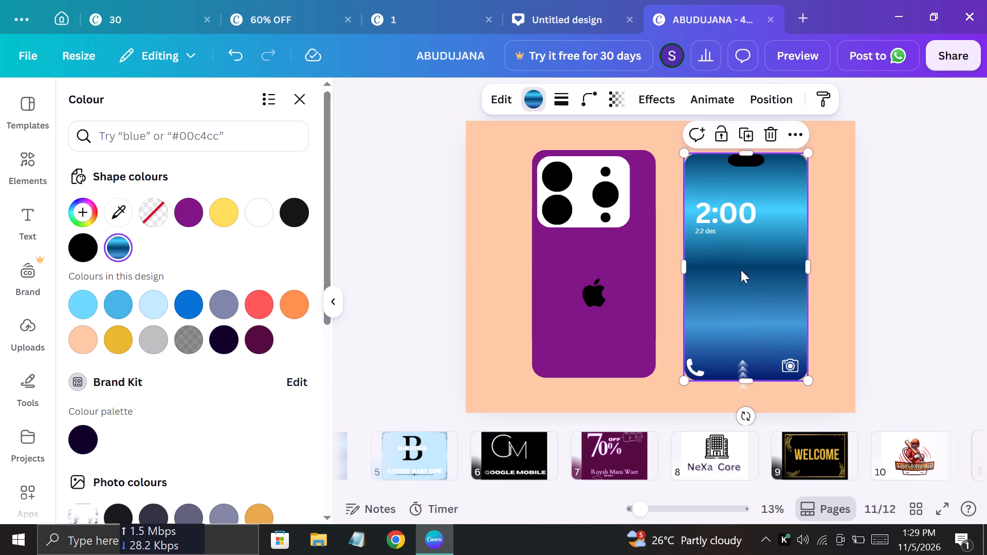
Lock the blue gradient phone body shape in place.
click(723, 131)
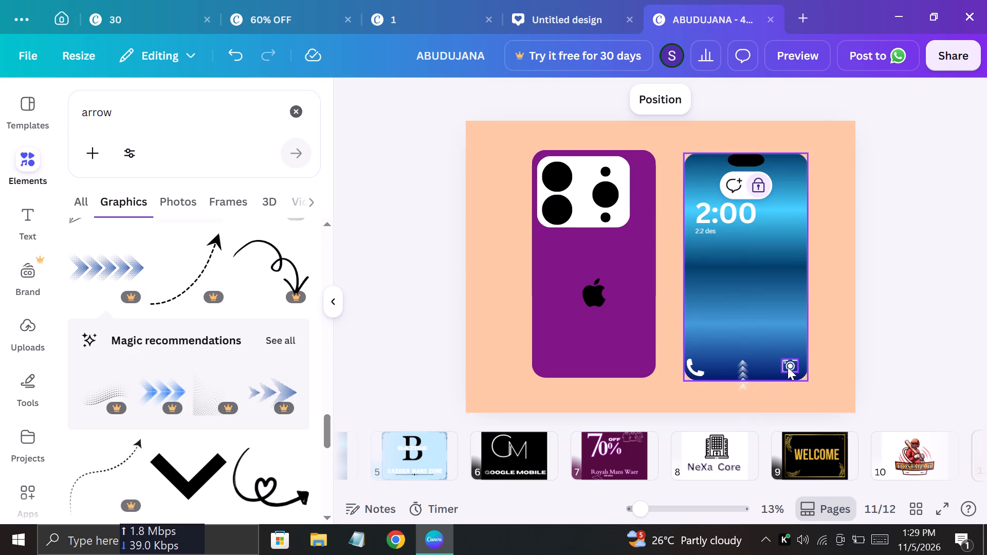
Nudge the camera icon slightly down, closer to the bottom edge of the blue phone.
drag(788, 367, 789, 374)
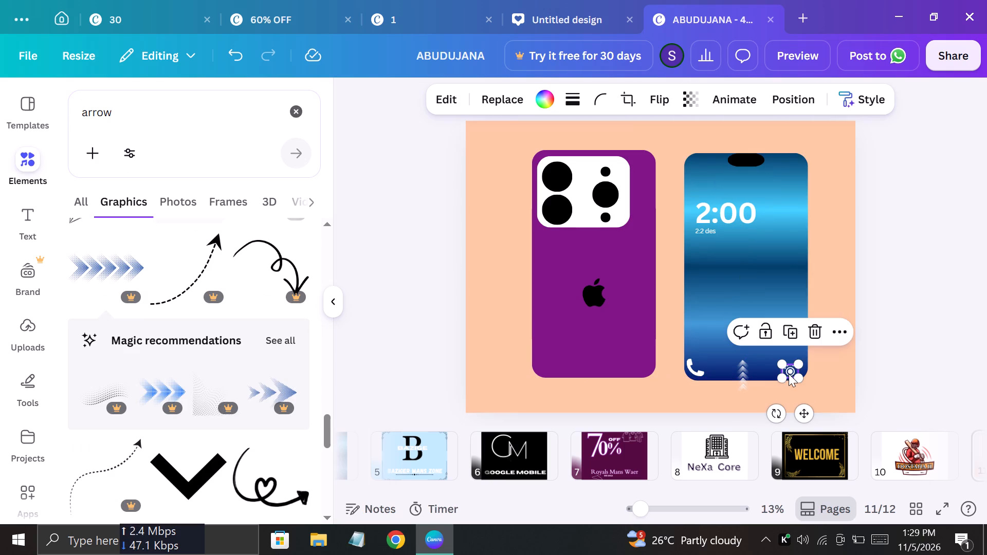
click(936, 324)
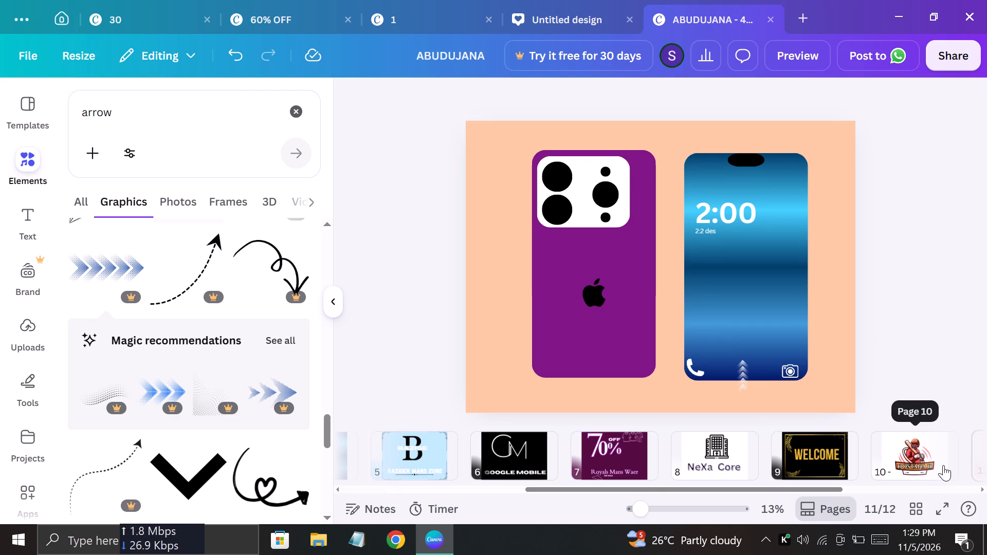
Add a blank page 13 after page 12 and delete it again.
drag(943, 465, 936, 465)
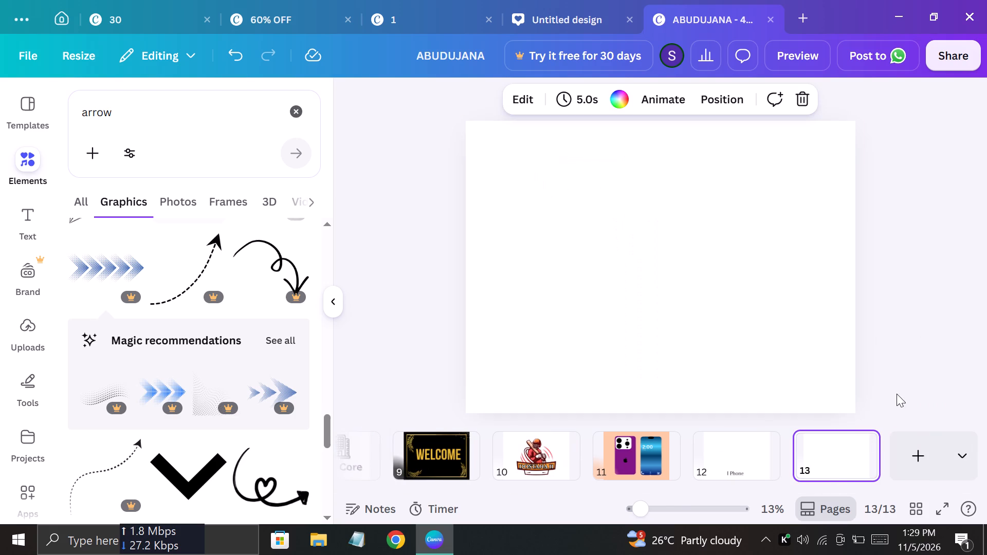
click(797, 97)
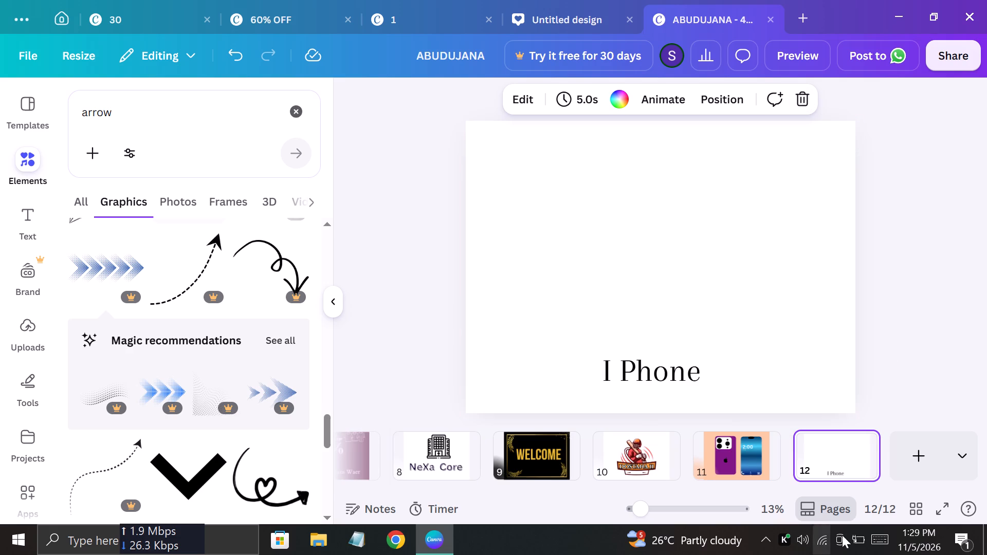
Delete the "I Phone" text from page 12 to leave the page blank.
click(844, 453)
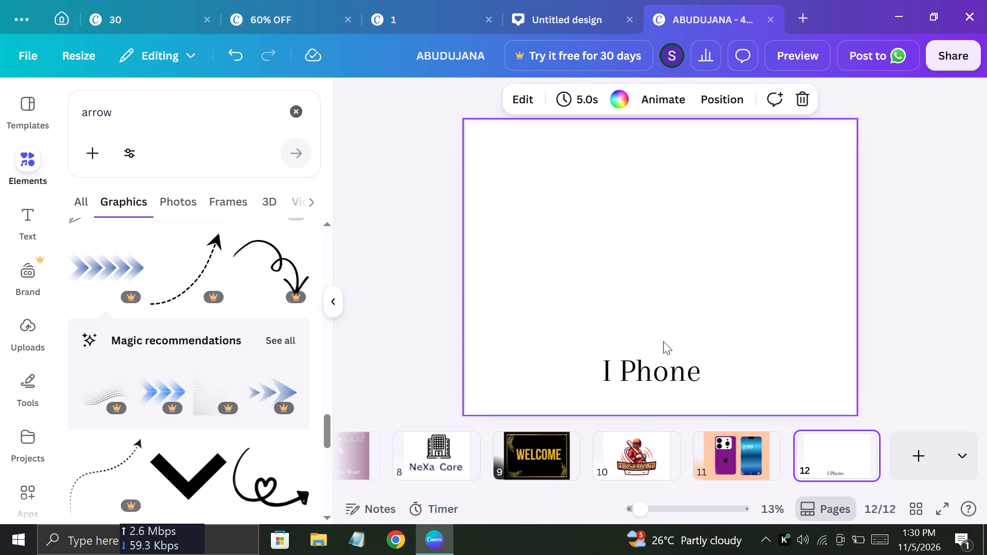
double_click(656, 373)
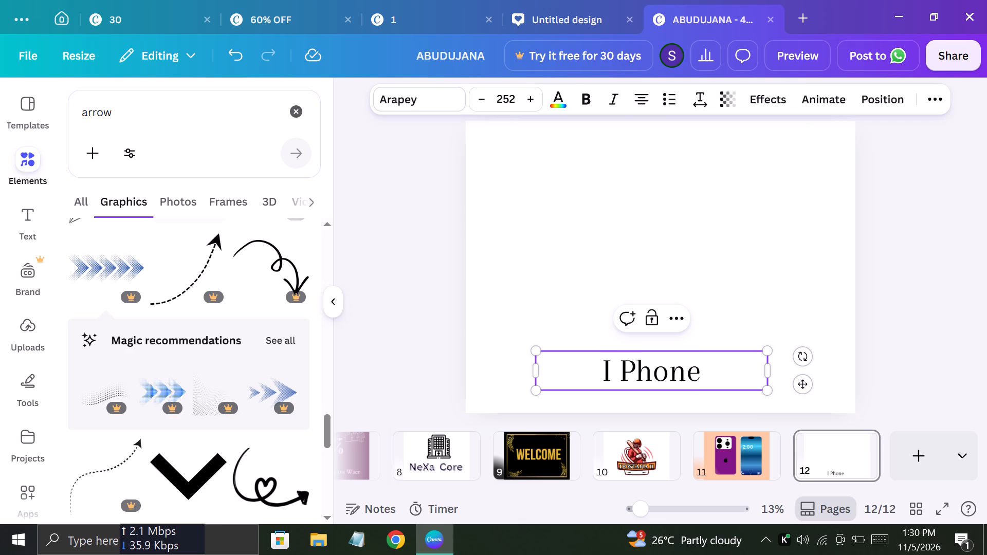
double_click(656, 373)
double_click(656, 373)
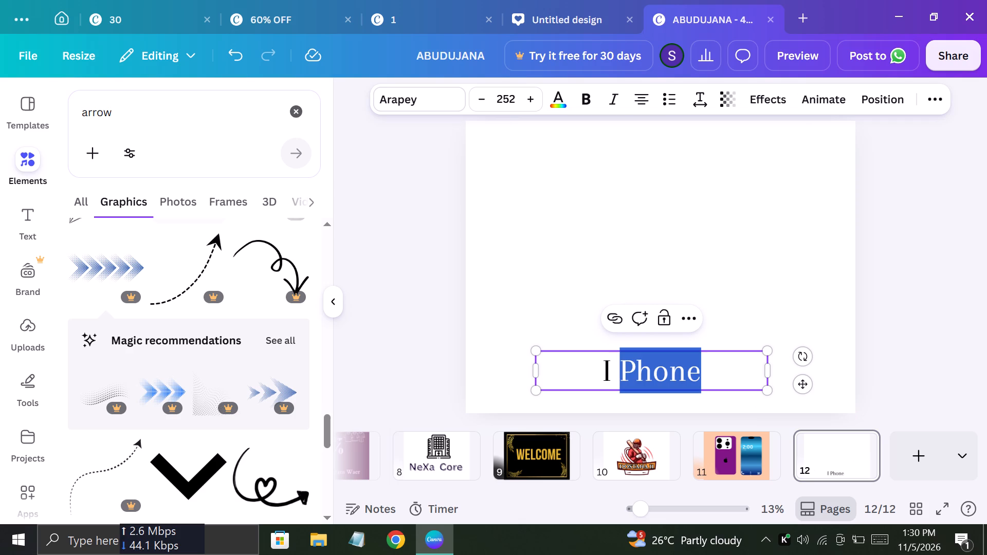
triple_click(656, 373)
double_click(656, 373)
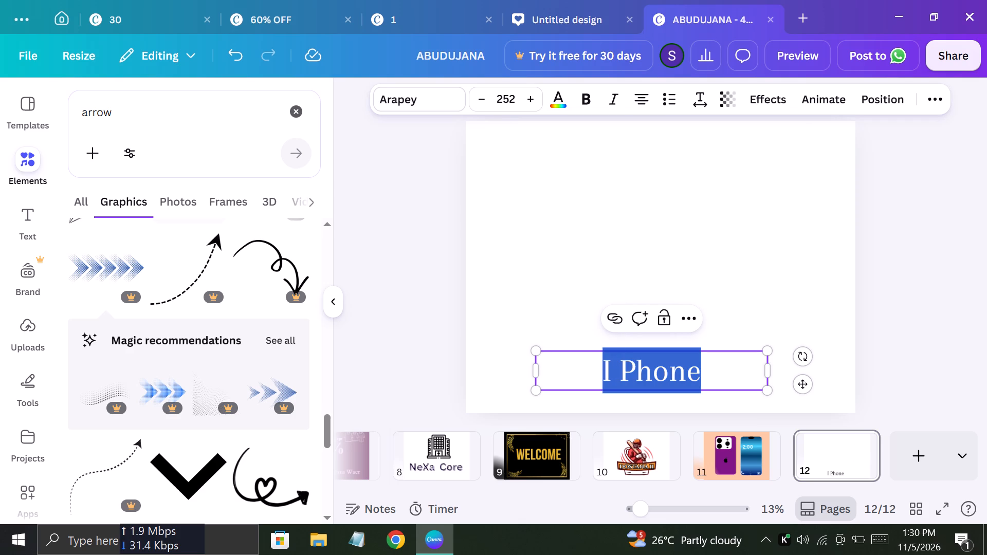
key(BackSpace)
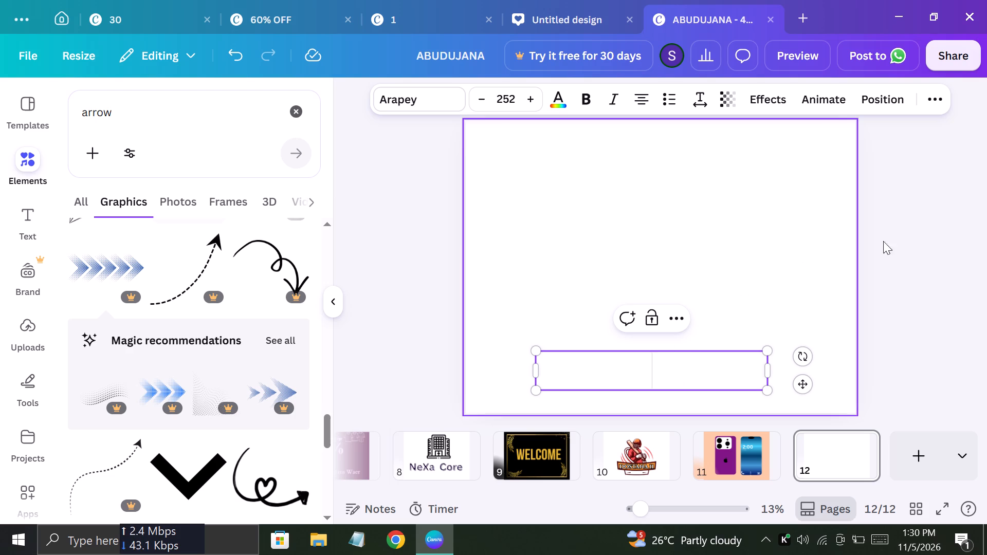
click(924, 230)
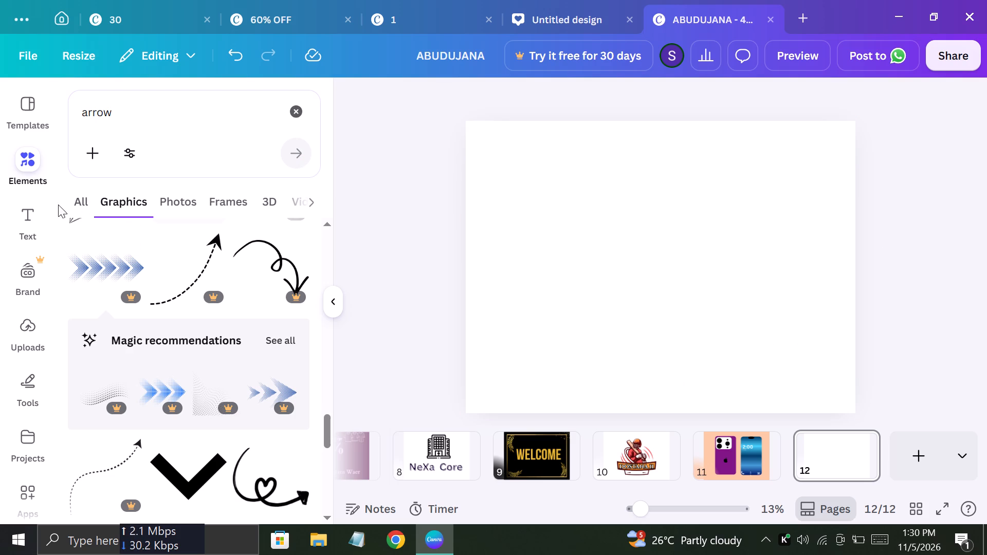
Show all types of arrow elements and clear the search term "arrow" from the elements search.
click(83, 199)
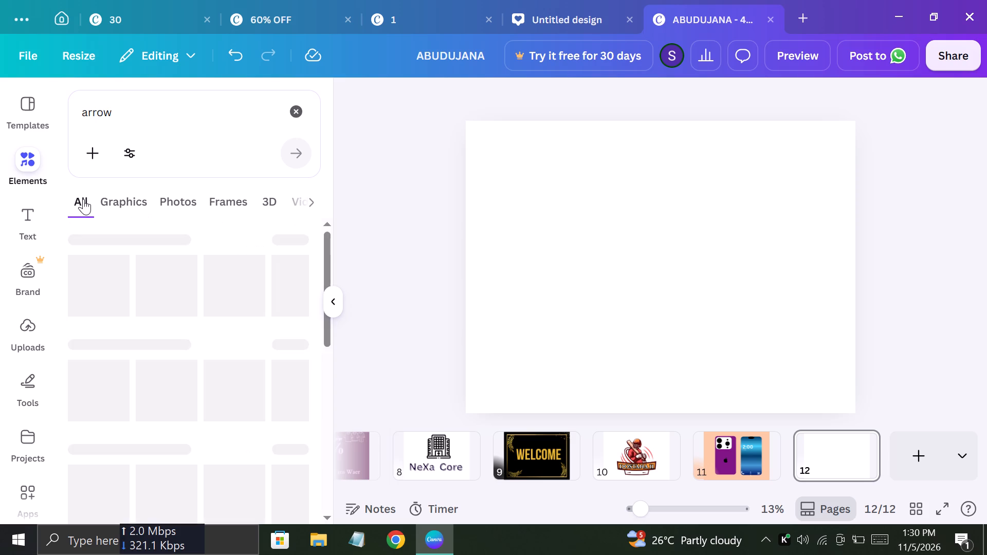
scroll(173, 368, down, 4)
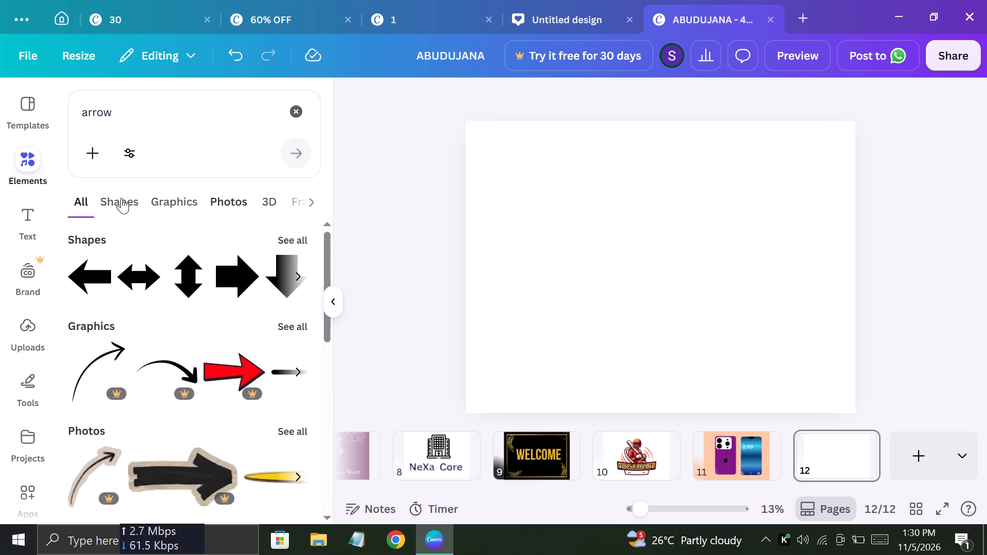
click(132, 108)
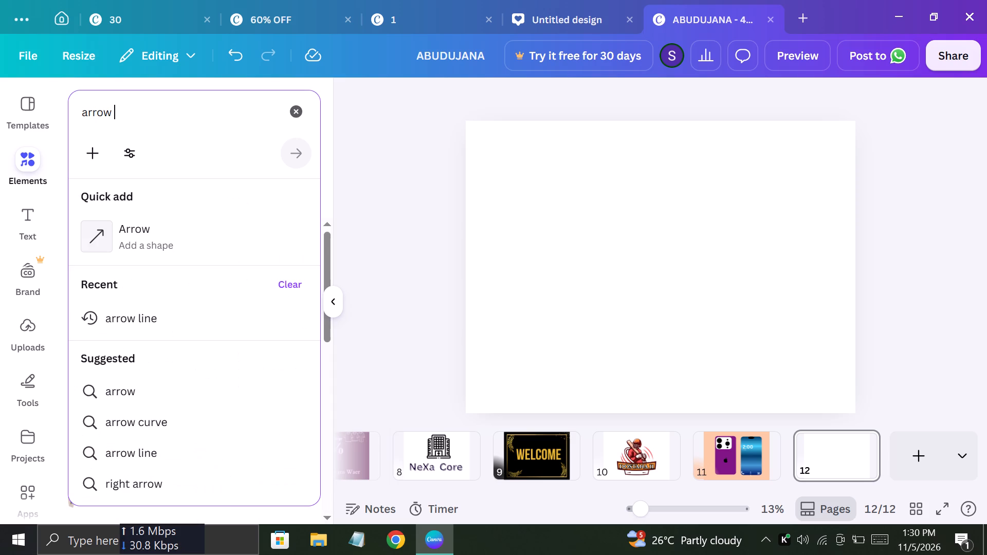
key(BackSpace)
key(BackSpace)
key(BackSpace)
key(BackSpace)
key(BackSpace)
key(BackSpace)
key(BackSpace)
key(BackSpace)
key(BackSpace)
key(BackSpace)
key(BackSpace)
key(BackSpace)
key(BackSpace)
key(BackSpace)
key(BackSpace)
key(BackSpace)
key(BackSpace)
key(BackSpace)
key(BackSpace)
key(BackSpace)
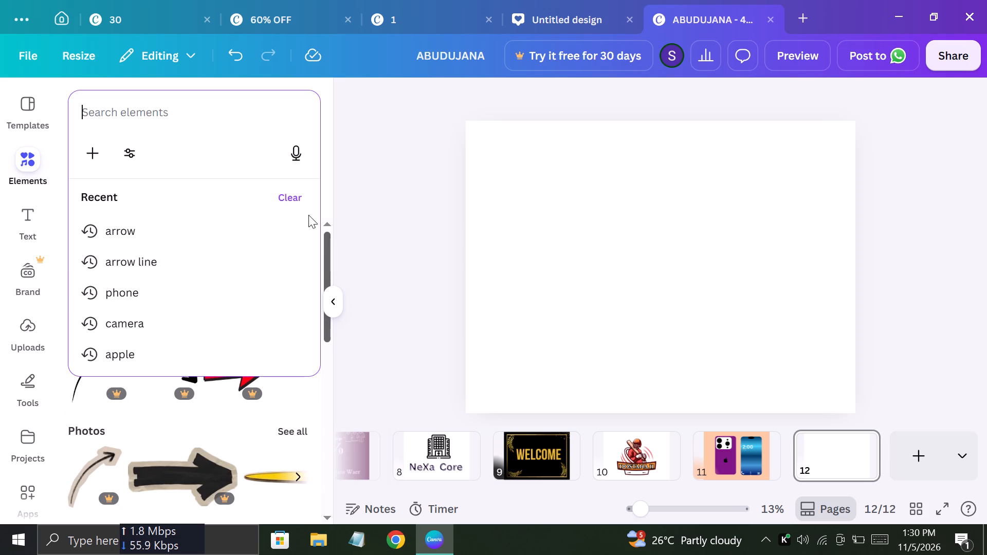
Clear the list of recent element searches.
click(294, 187)
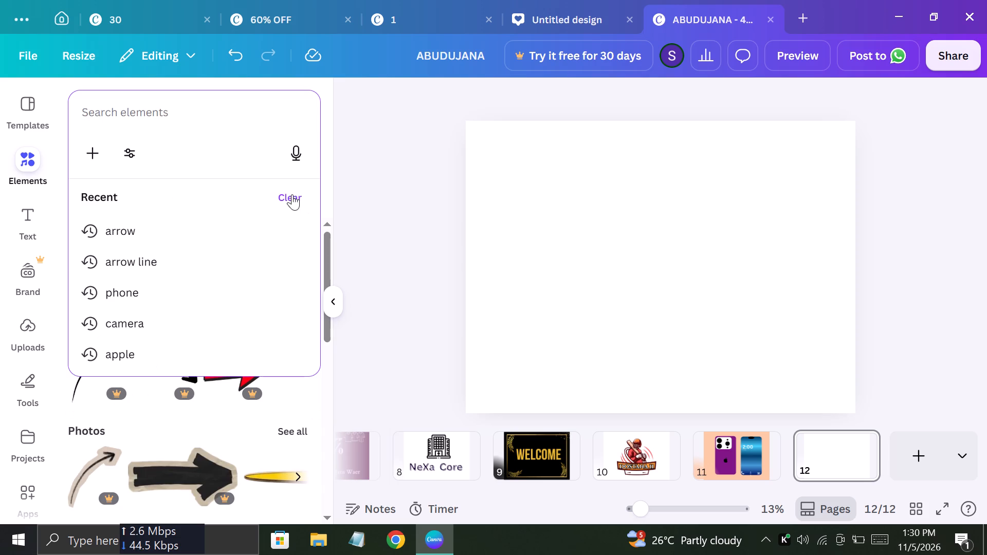
click(291, 198)
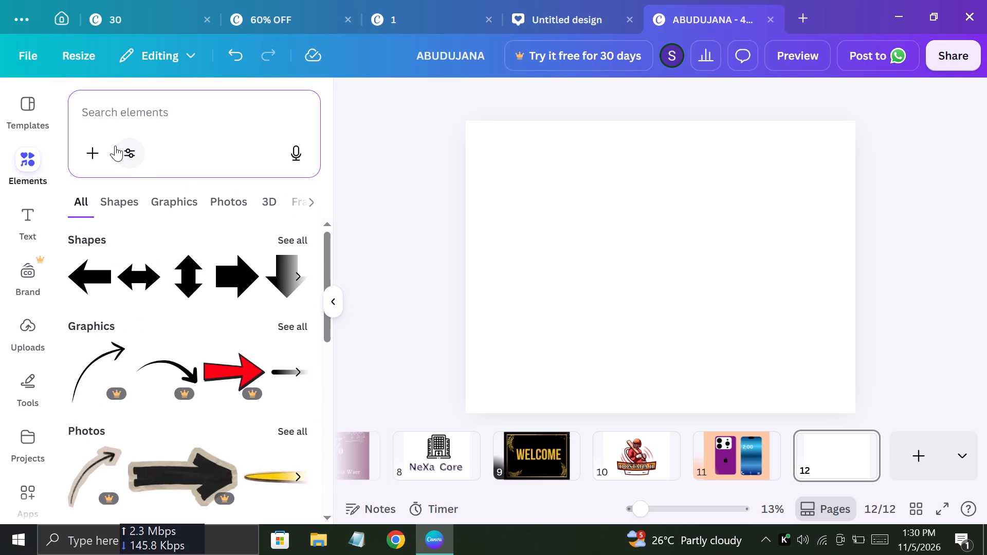
Browse the elements library across all categories and the shapes for something to use on blank page 12.
drag(60, 228, 134, 324)
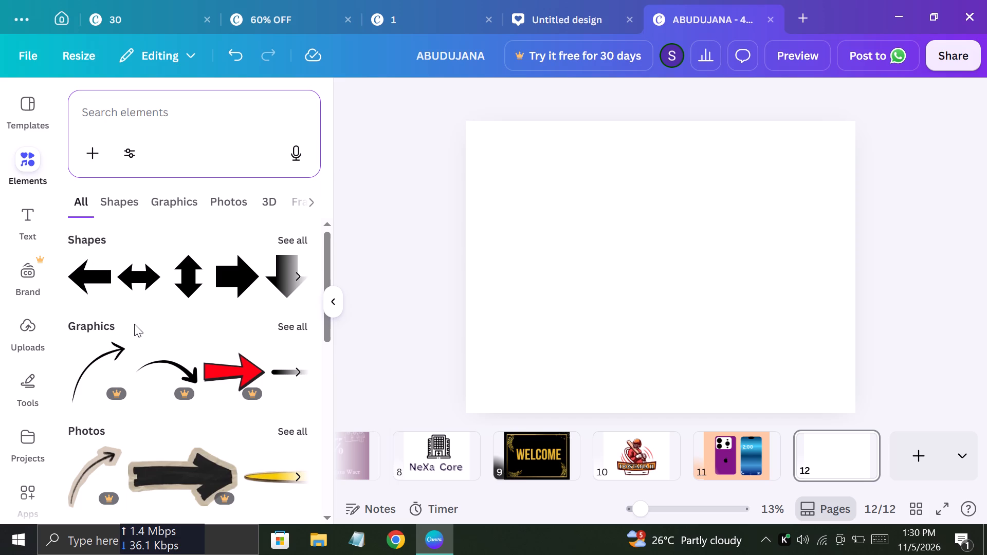
scroll(134, 324, down, 3)
scroll(136, 275, down, 11)
click(79, 199)
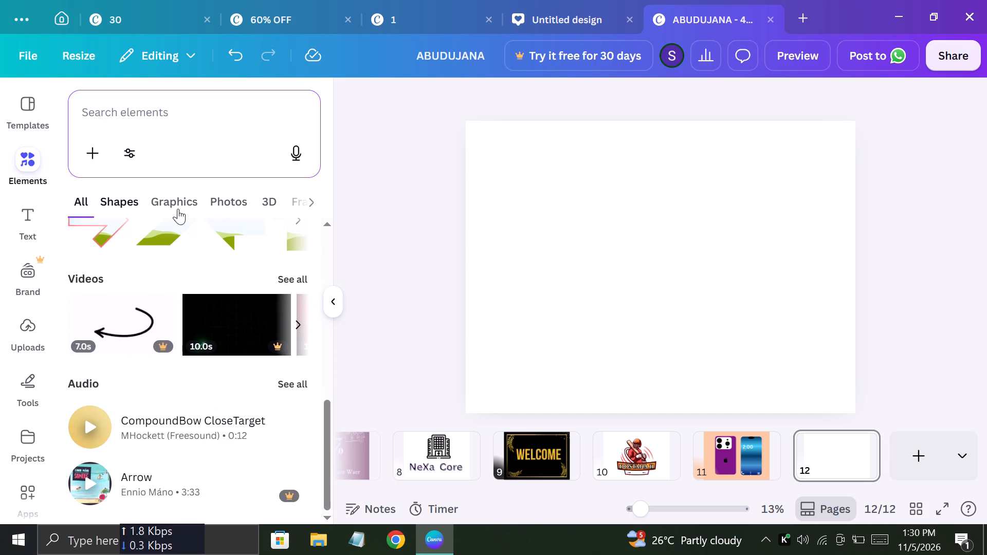
click(357, 237)
click(331, 295)
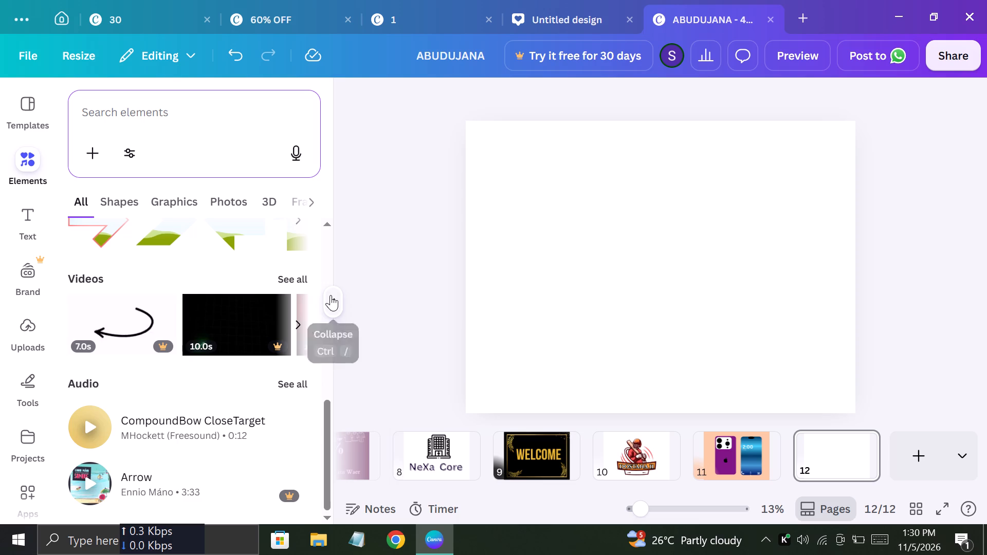
click(12, 215)
click(22, 168)
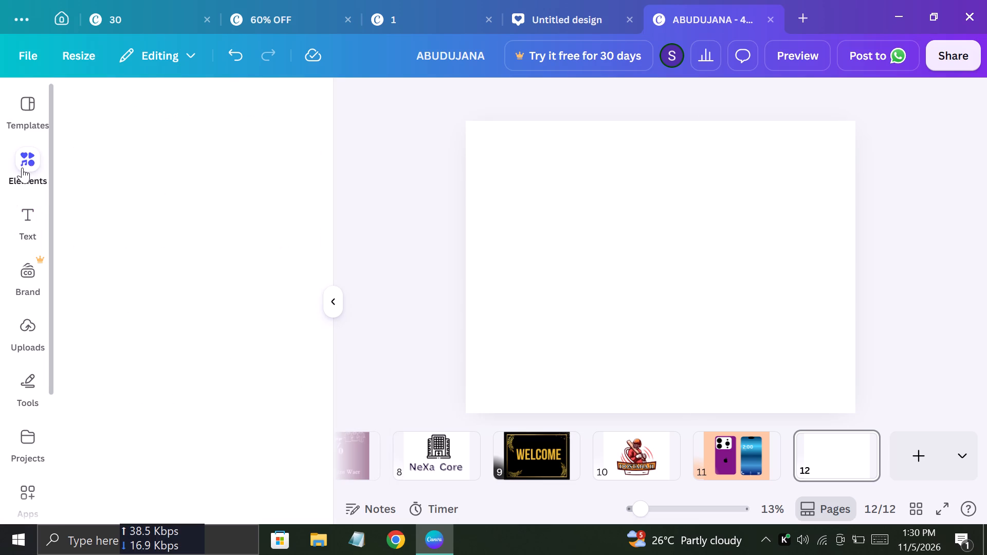
scroll(302, 424, down, 7)
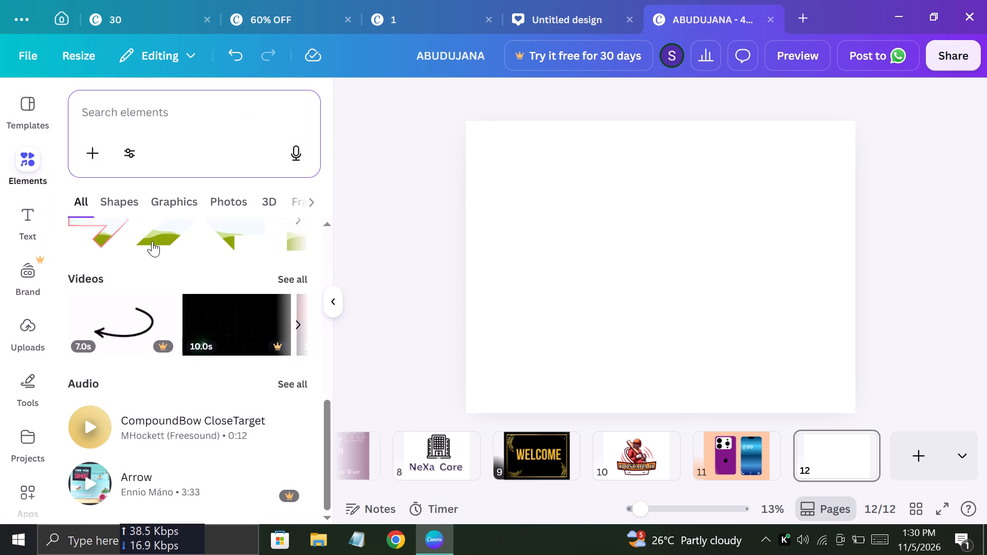
click(109, 199)
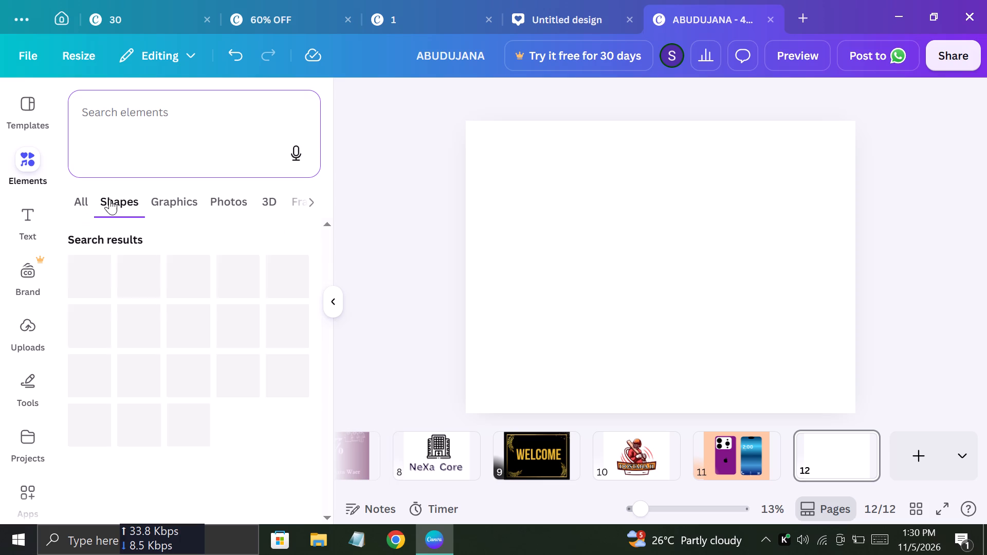
scroll(123, 318, down, 4)
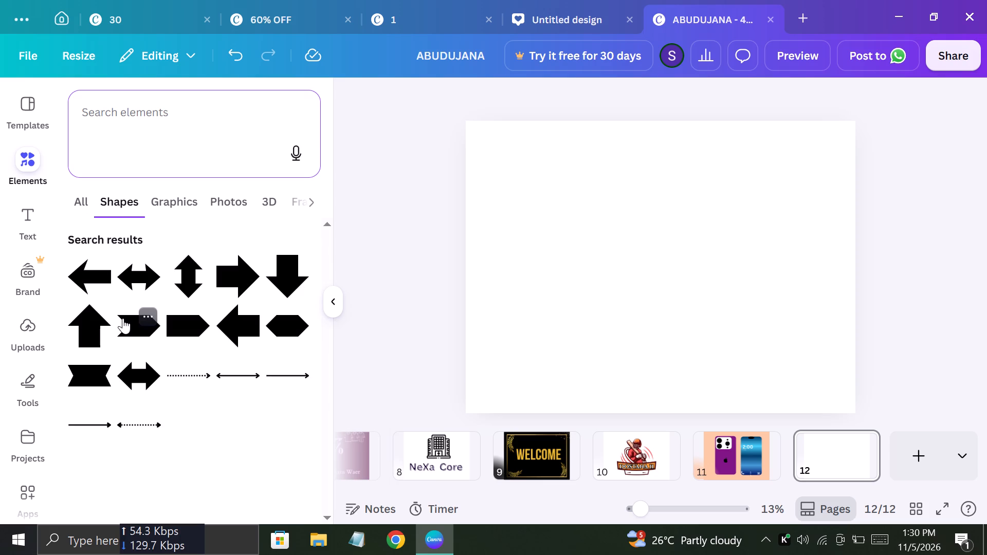
Search the shapes for "logo", and clear the search term.
click(170, 115)
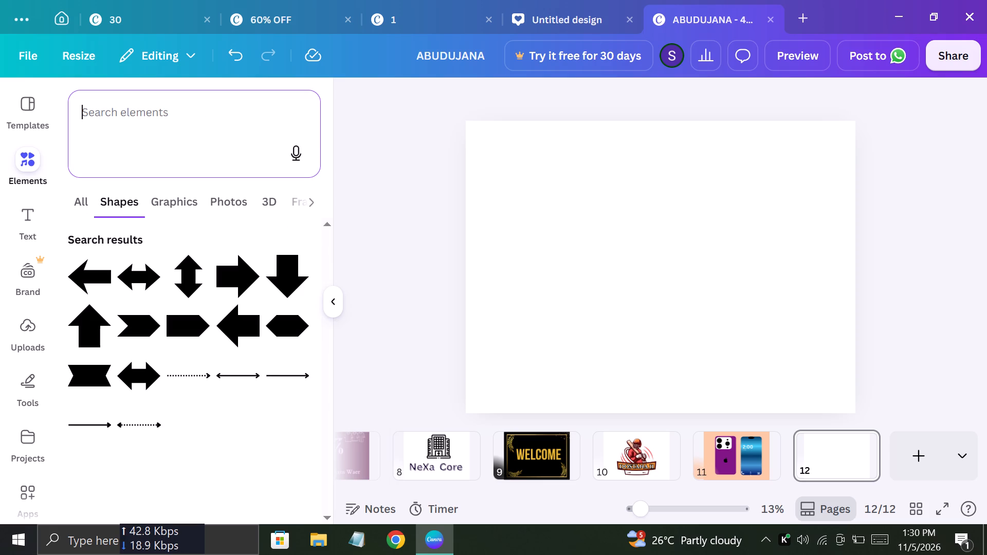
text(lo)
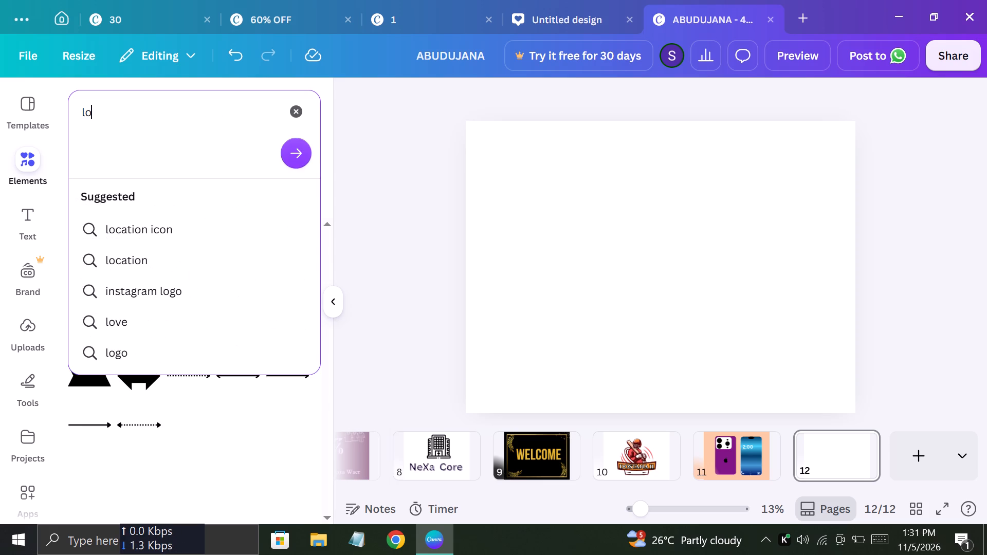
text(go)
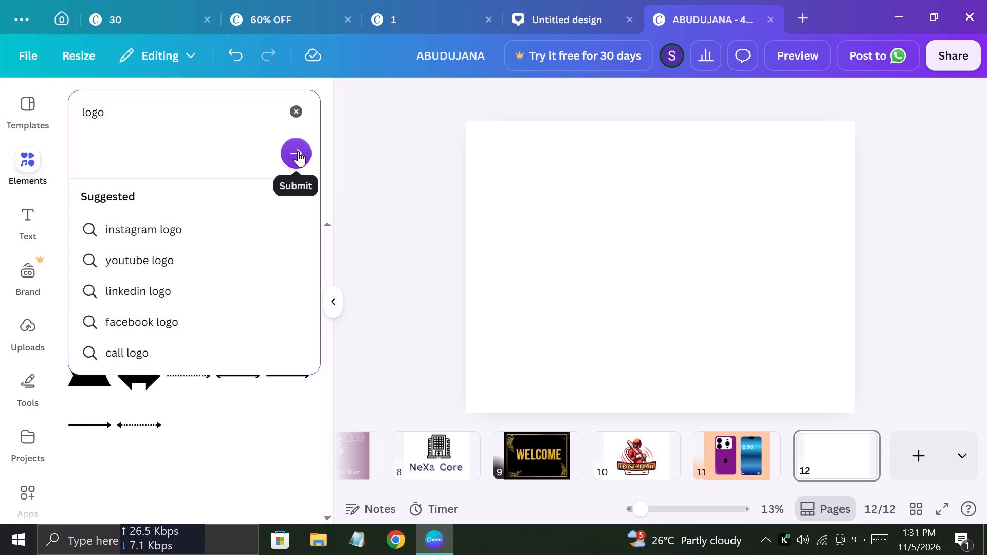
click(298, 151)
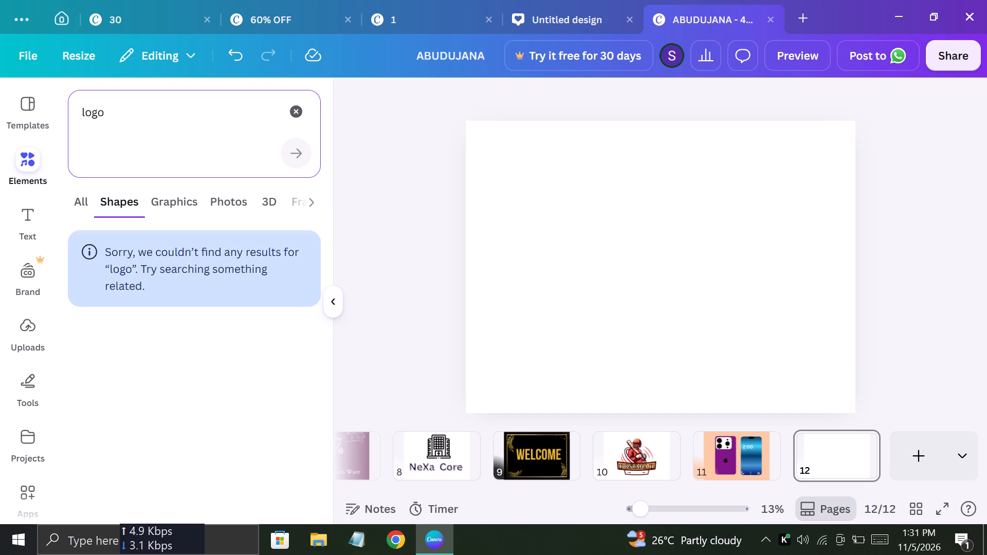
click(297, 116)
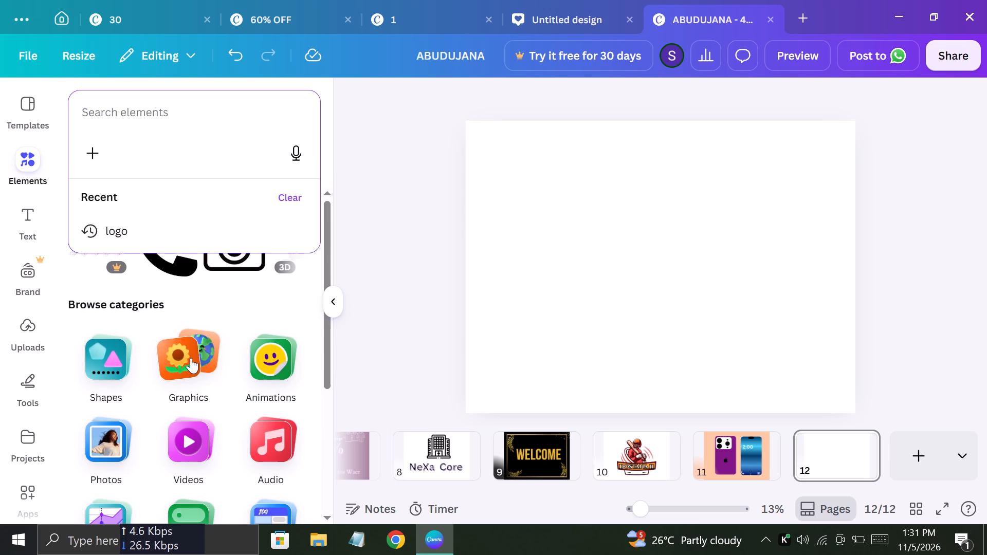
Add a rounded square to page 12 and stretch it into a tall rectangle about 1,236 wide, starting at the page's top edge.
click(99, 368)
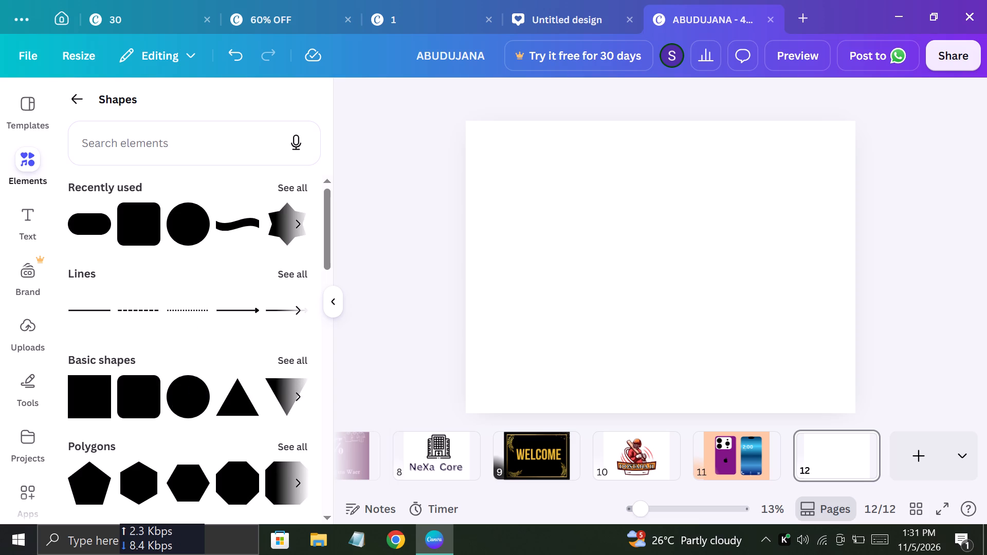
click(133, 224)
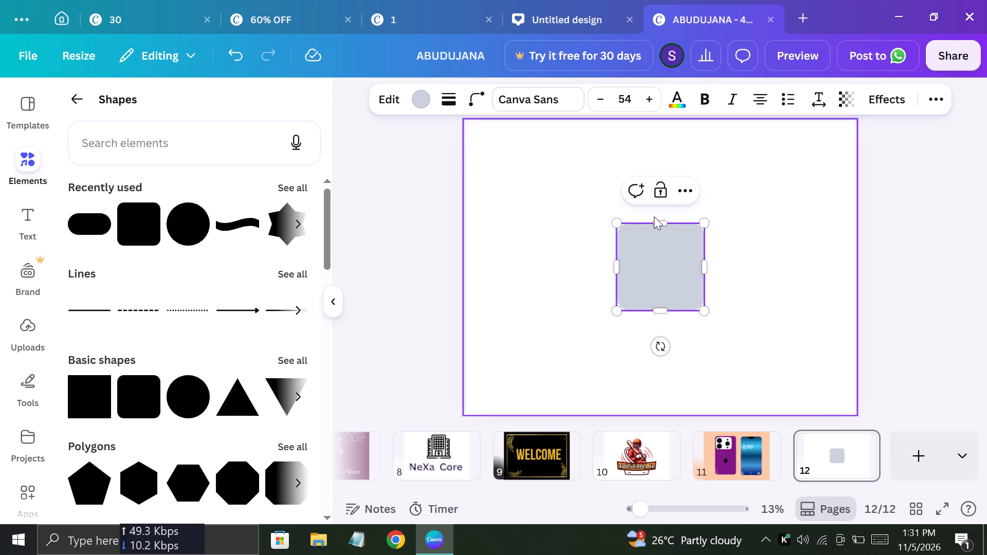
drag(659, 223, 661, 333)
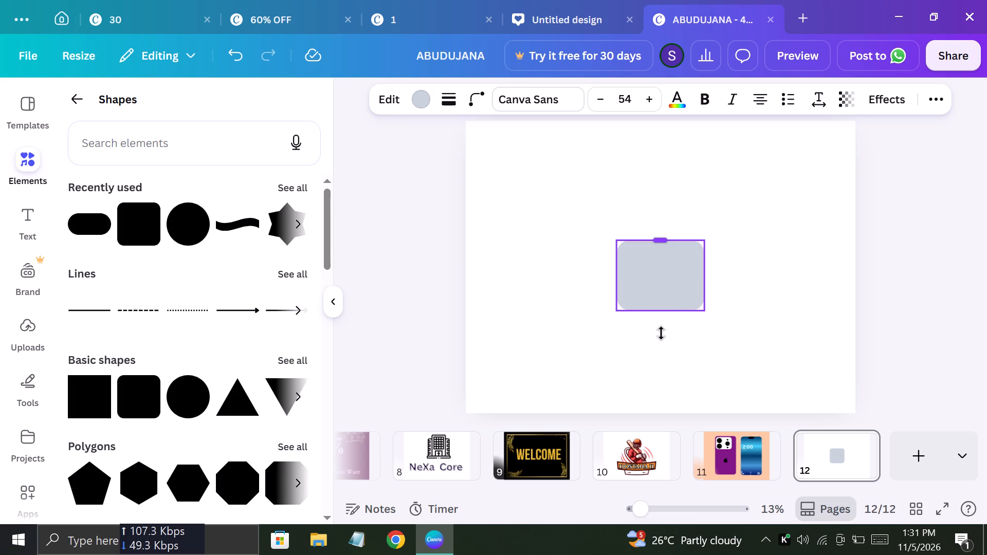
drag(661, 333, 660, 358)
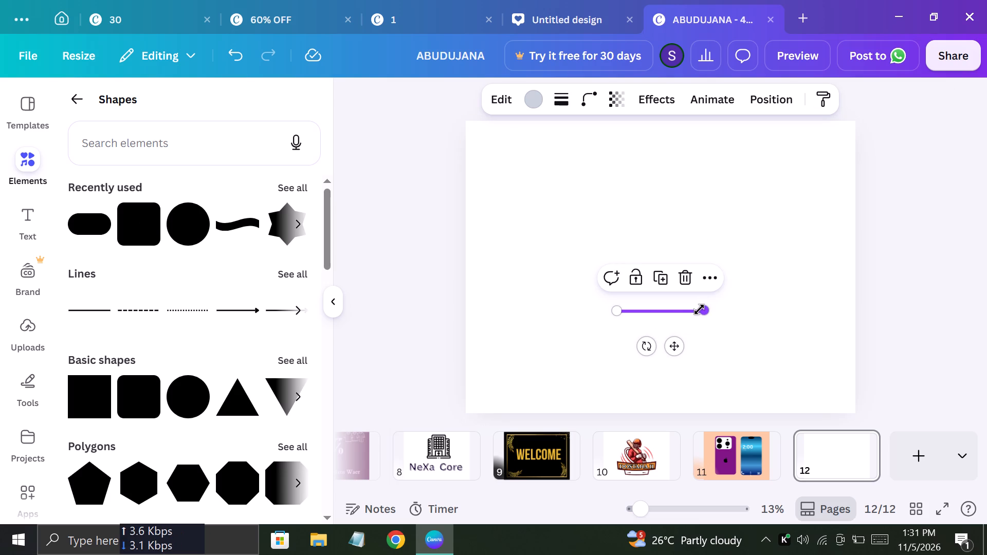
drag(699, 309, 731, 119)
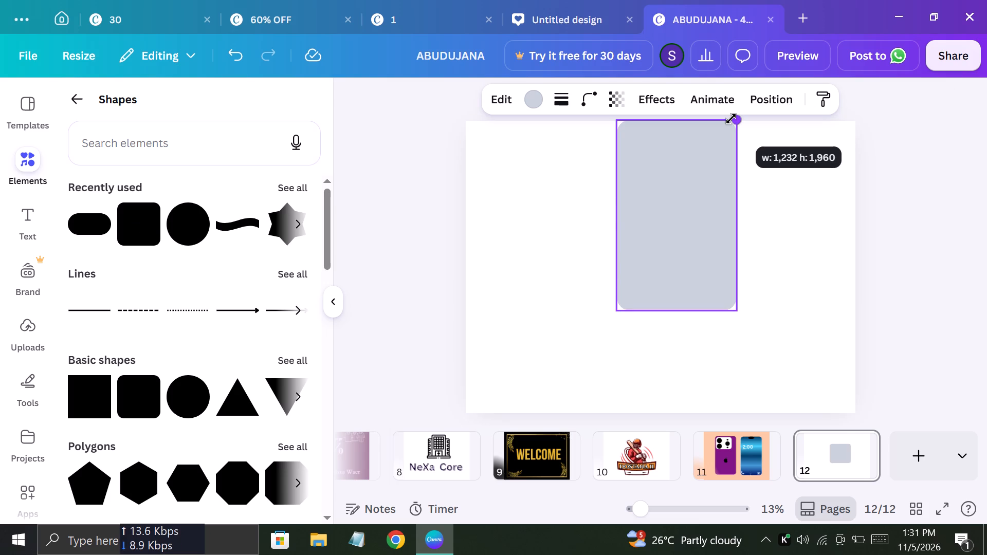
drag(731, 119, 731, 120)
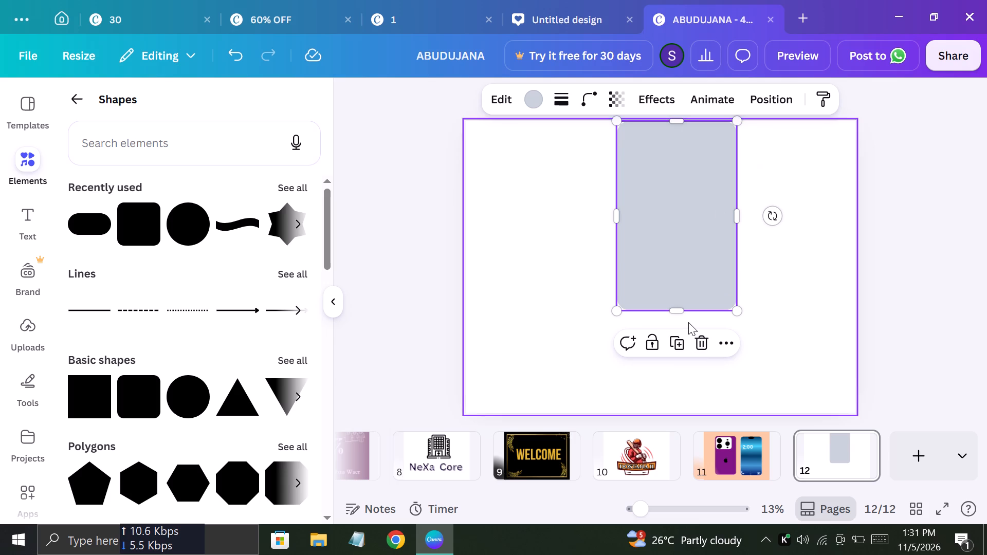
click(682, 318)
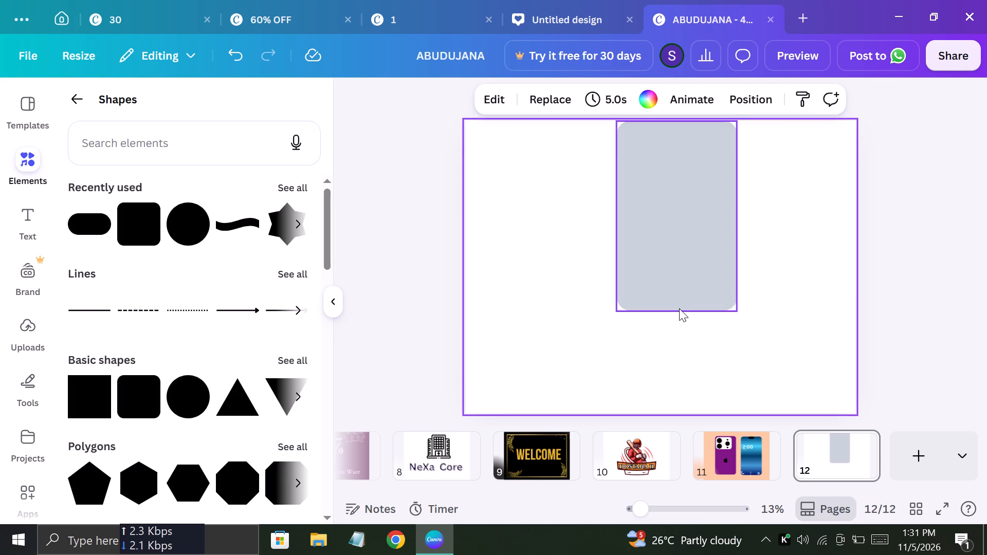
click(673, 246)
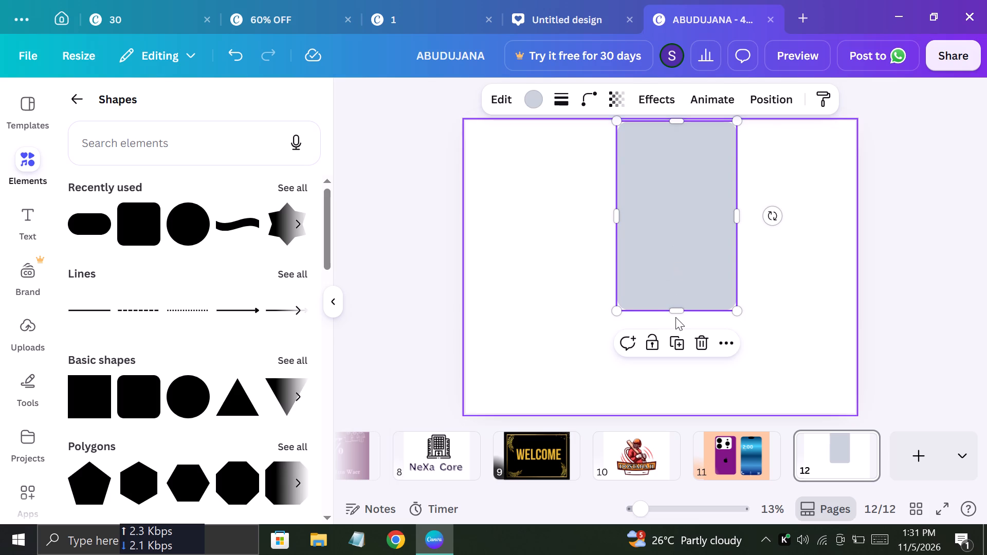
drag(676, 316, 692, 355)
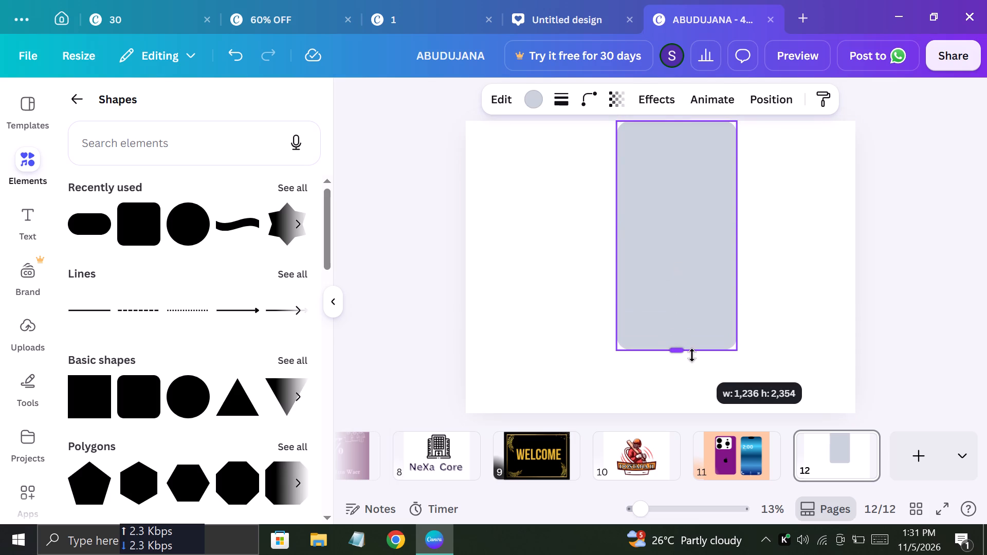
drag(692, 355, 693, 374)
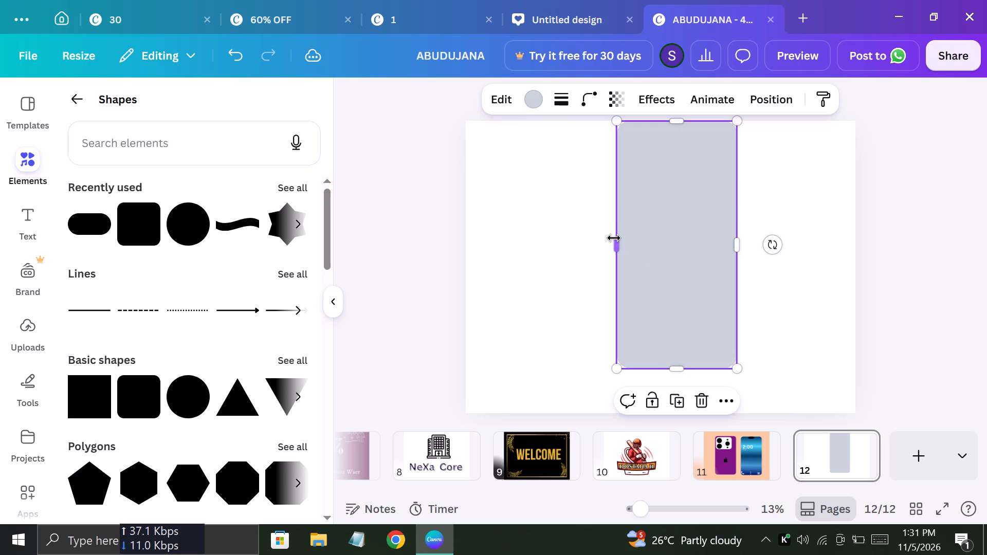
Enlarge the rounded rectangle to about 1,474 by 2,700 and move it to the left part of page 12.
drag(618, 247, 589, 244)
drag(589, 244, 598, 240)
drag(659, 371, 659, 384)
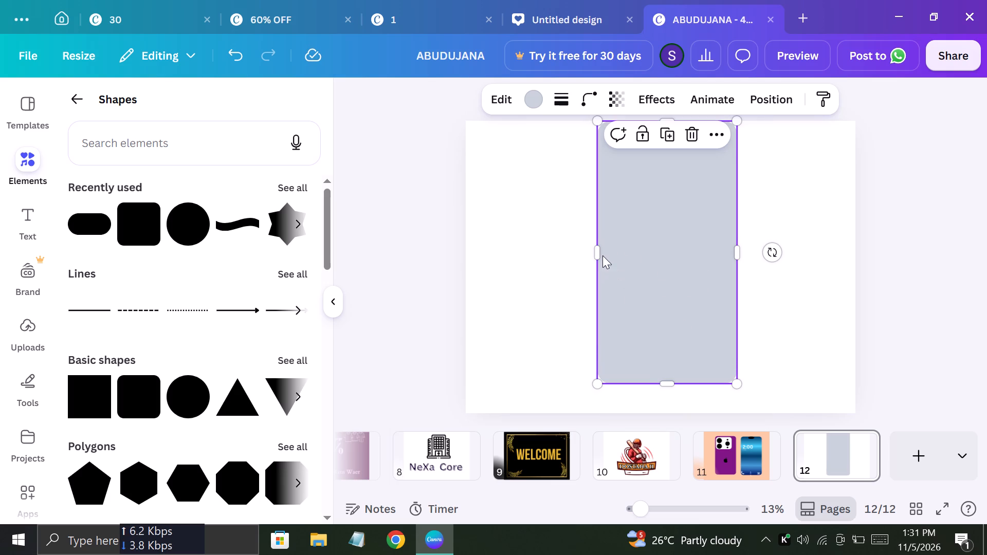
drag(597, 254, 583, 251)
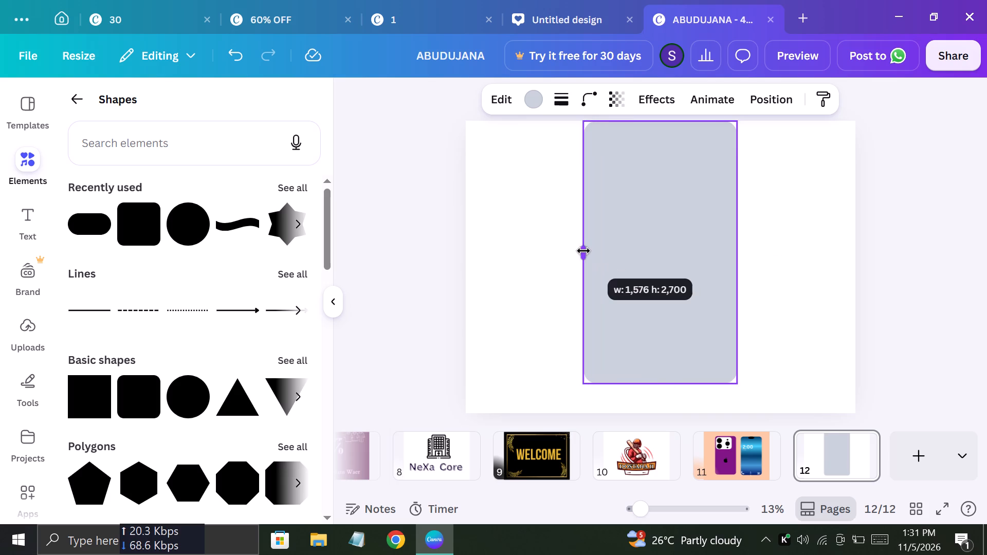
drag(584, 249, 594, 248)
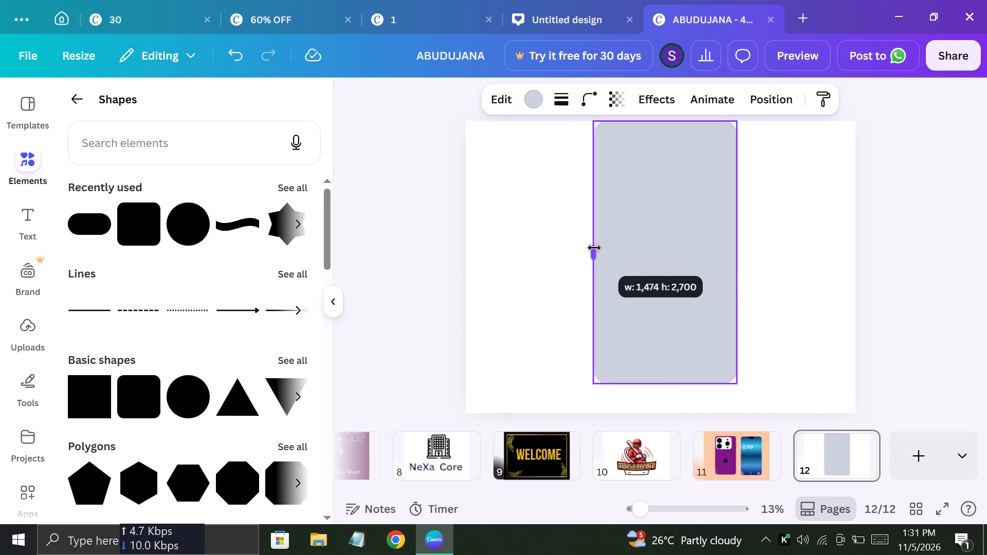
drag(594, 248, 594, 246)
drag(674, 270, 653, 274)
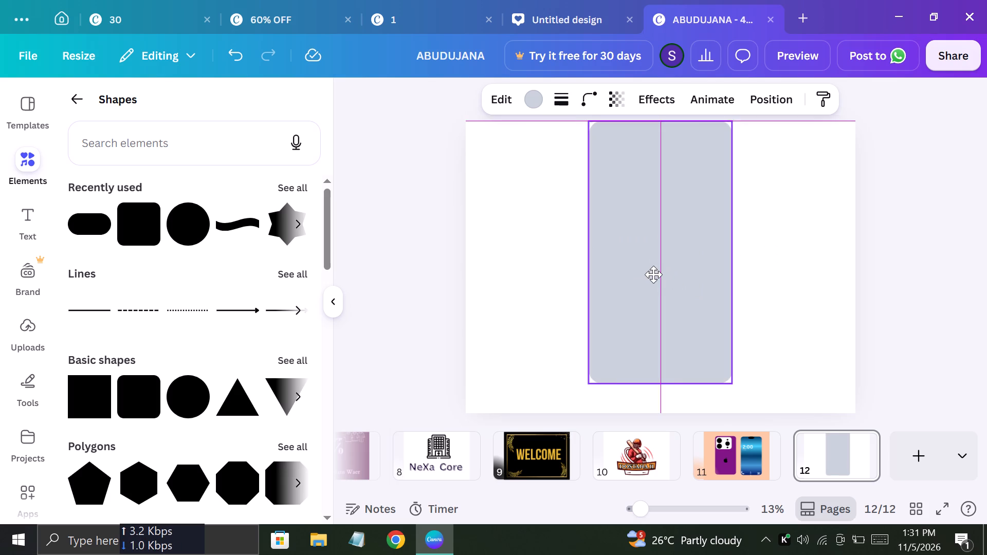
drag(653, 274, 573, 282)
Add a circle to page 12 and colour it black.
click(205, 229)
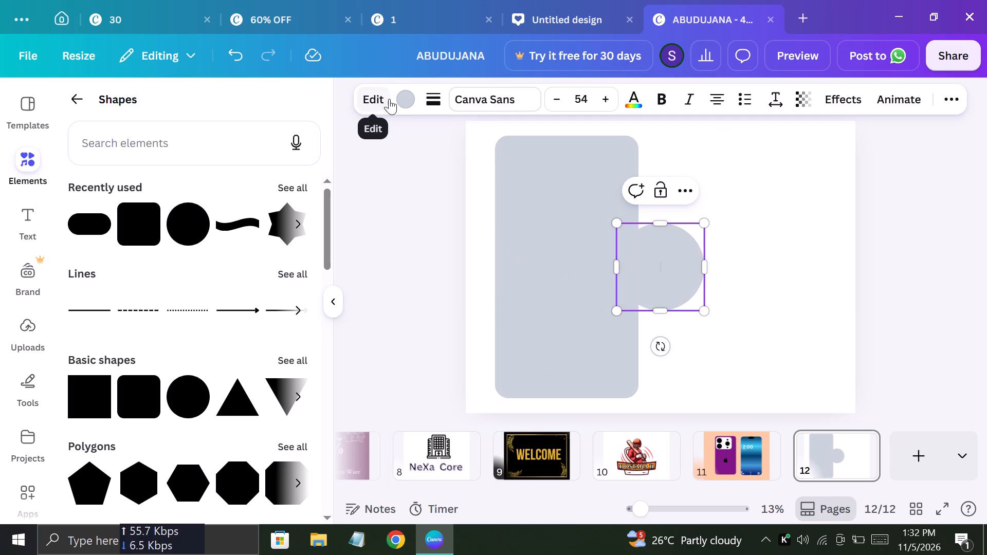
click(407, 89)
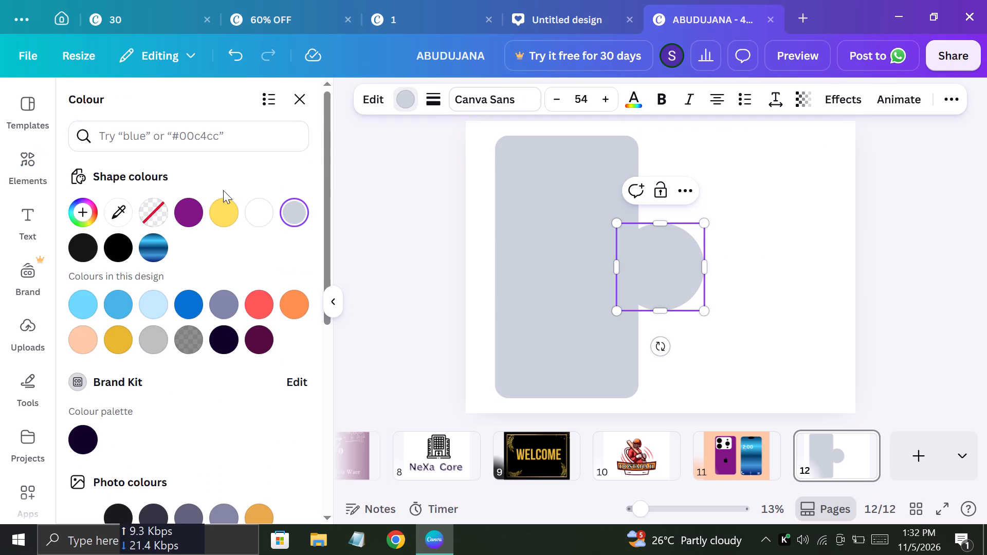
click(125, 239)
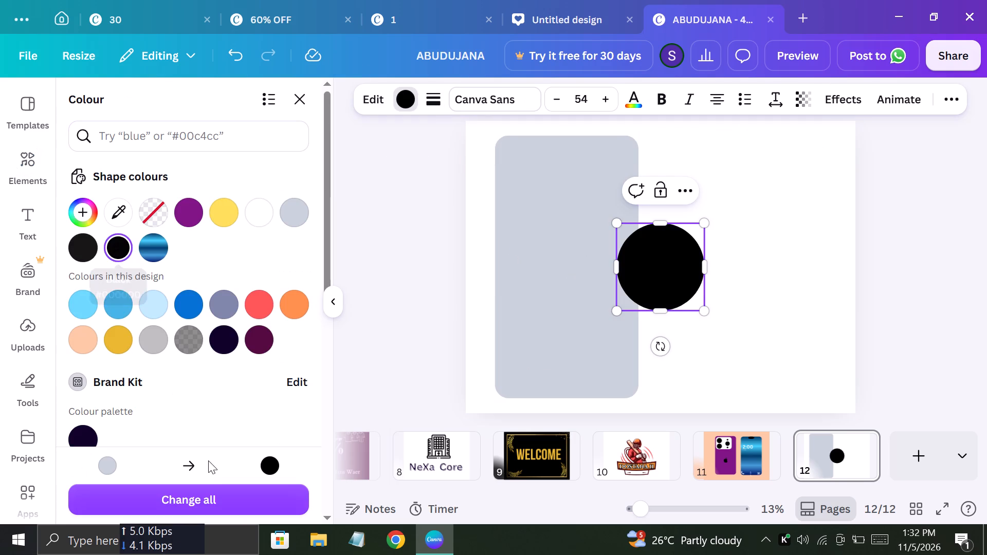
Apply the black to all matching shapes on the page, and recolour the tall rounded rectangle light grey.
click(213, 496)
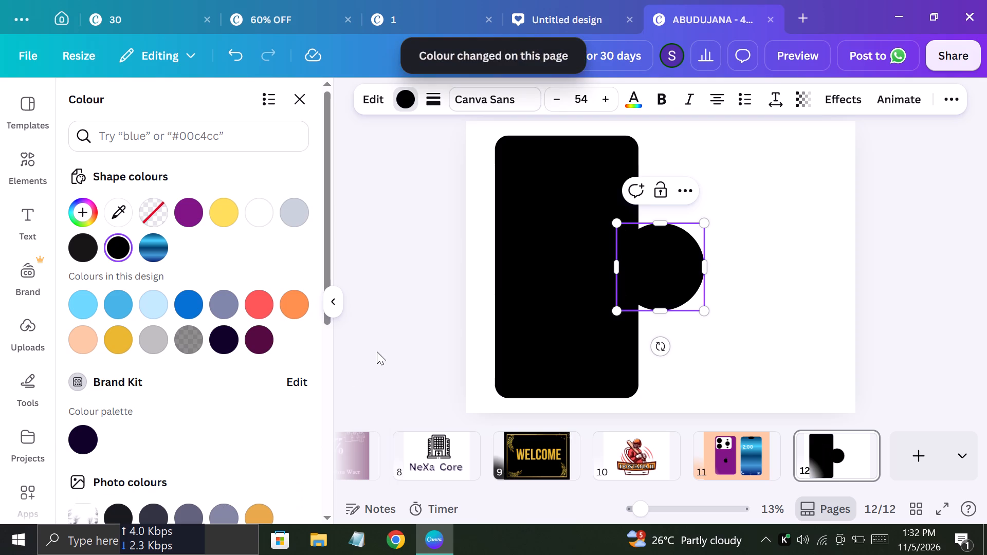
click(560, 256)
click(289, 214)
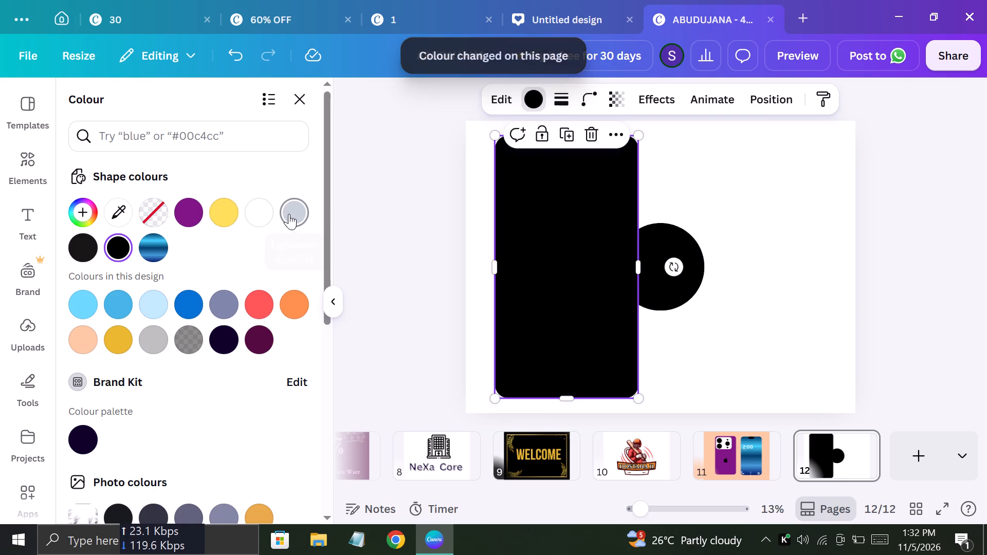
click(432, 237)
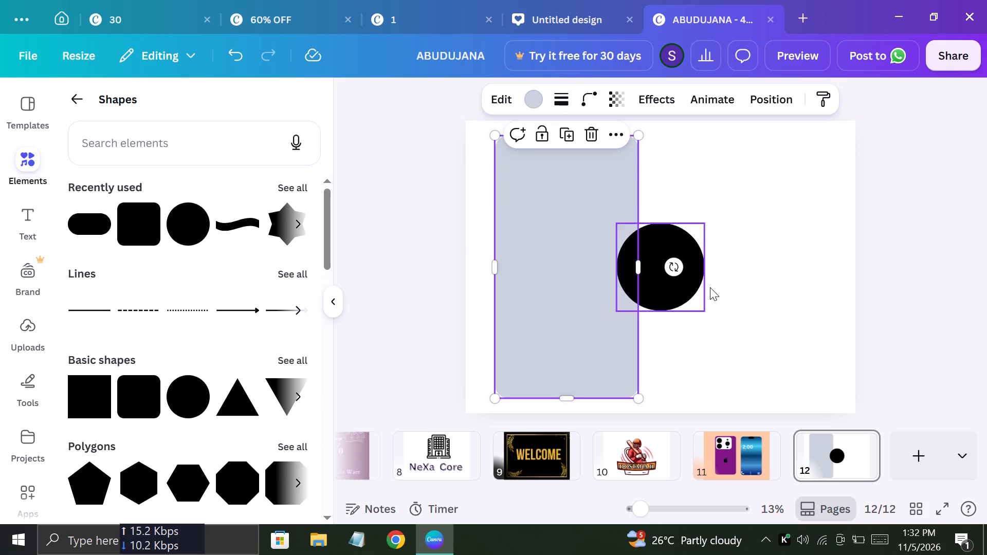
Shrink the black circle beside the rounded rectangle to about 332 by 314.
click(684, 287)
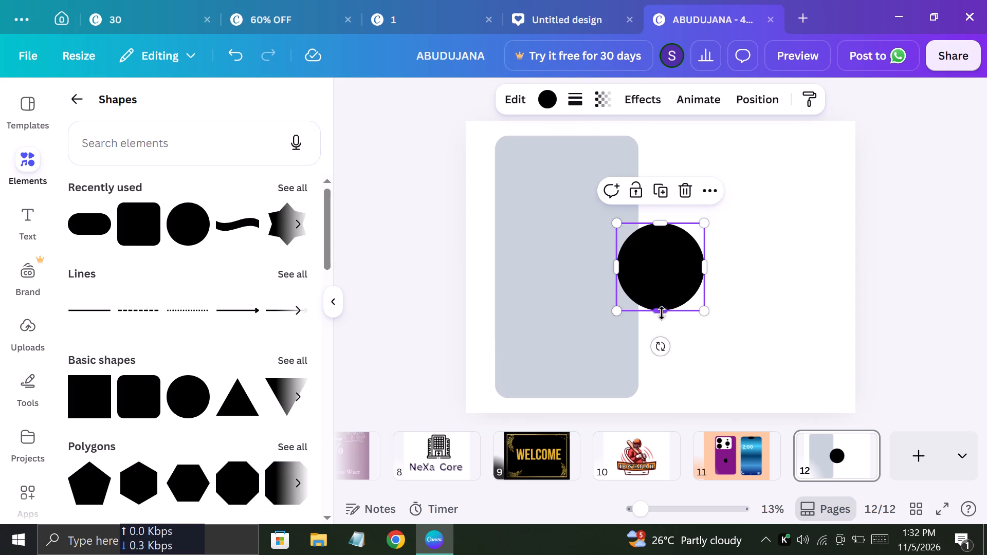
drag(662, 311, 648, 270)
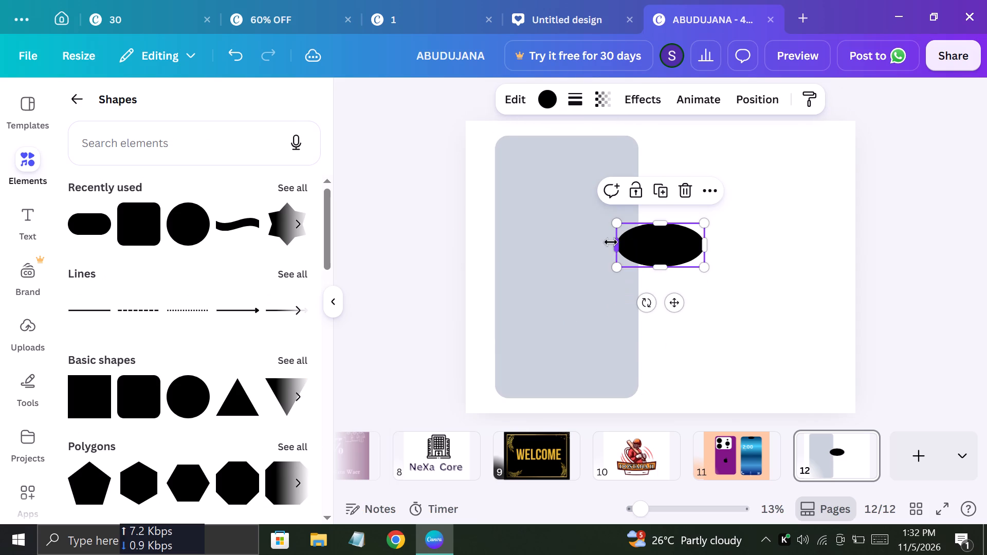
drag(612, 242, 630, 238)
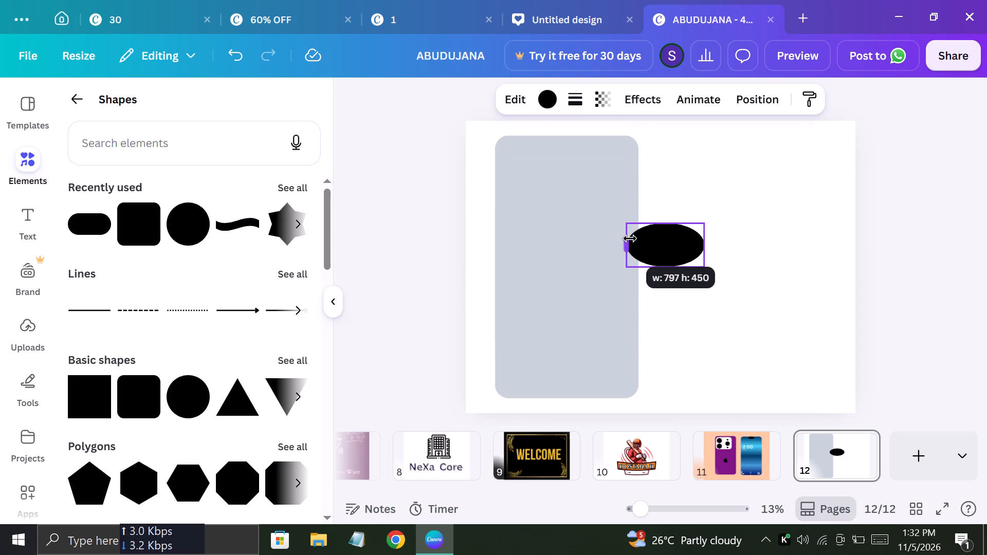
drag(630, 238, 655, 238)
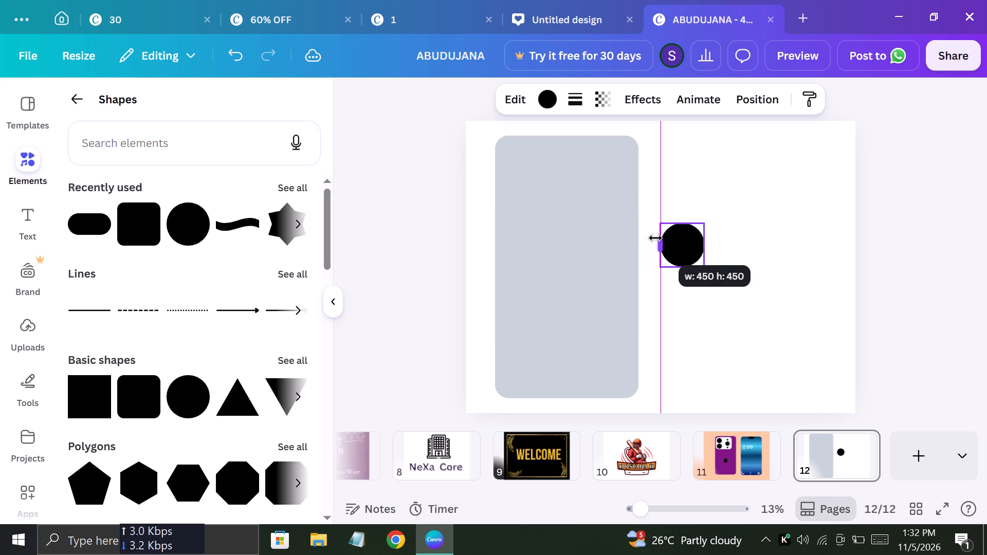
drag(655, 238, 656, 238)
drag(684, 263, 682, 275)
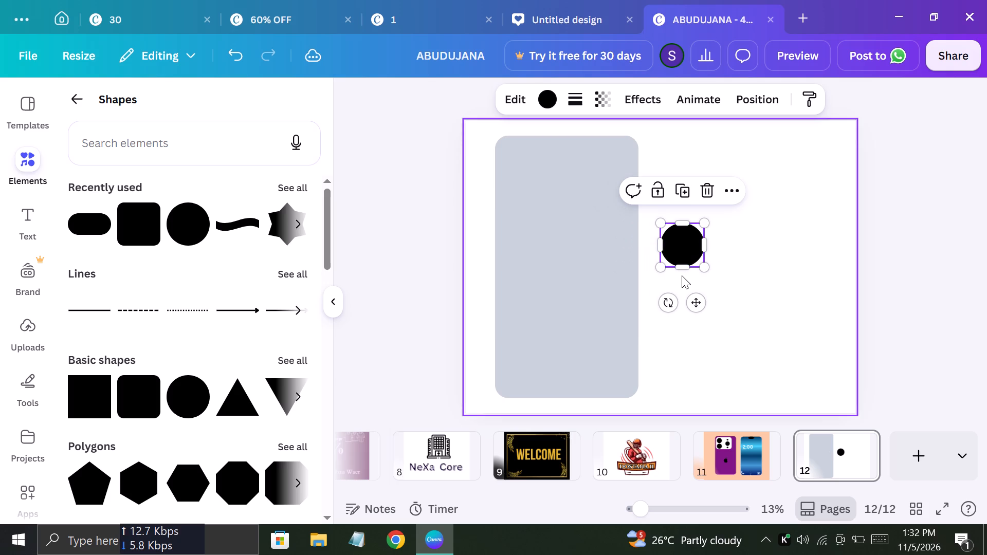
drag(682, 275, 681, 240)
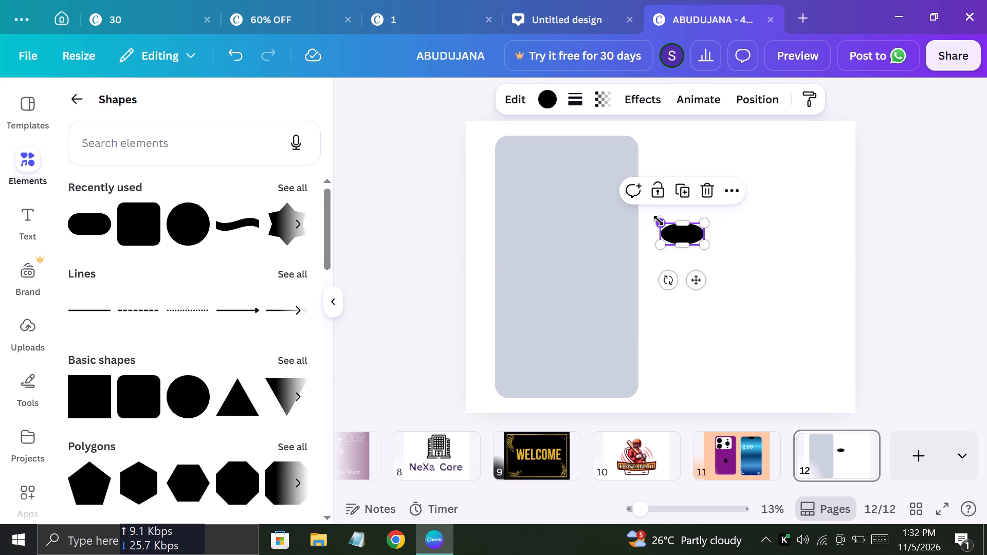
drag(678, 223, 678, 208)
drag(678, 208, 675, 199)
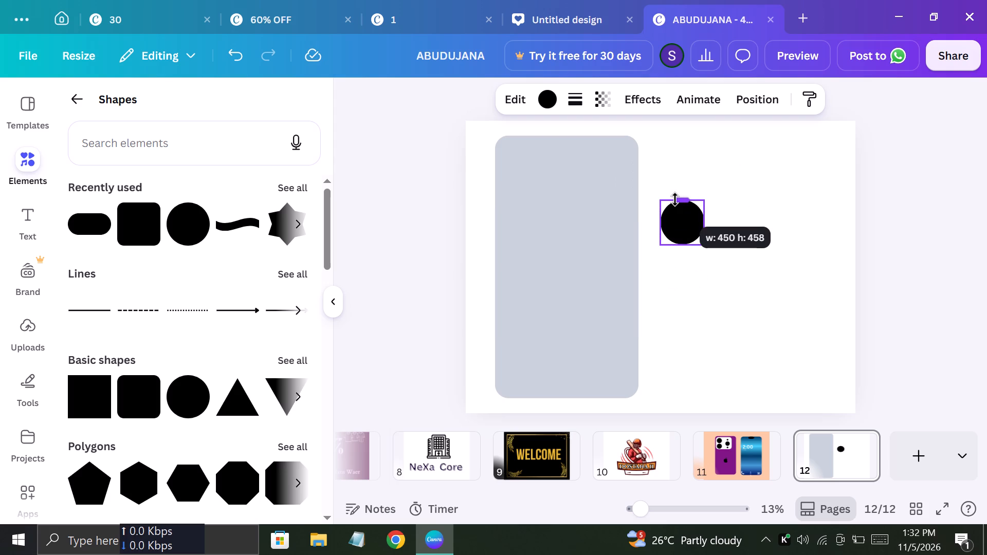
drag(675, 199, 675, 202)
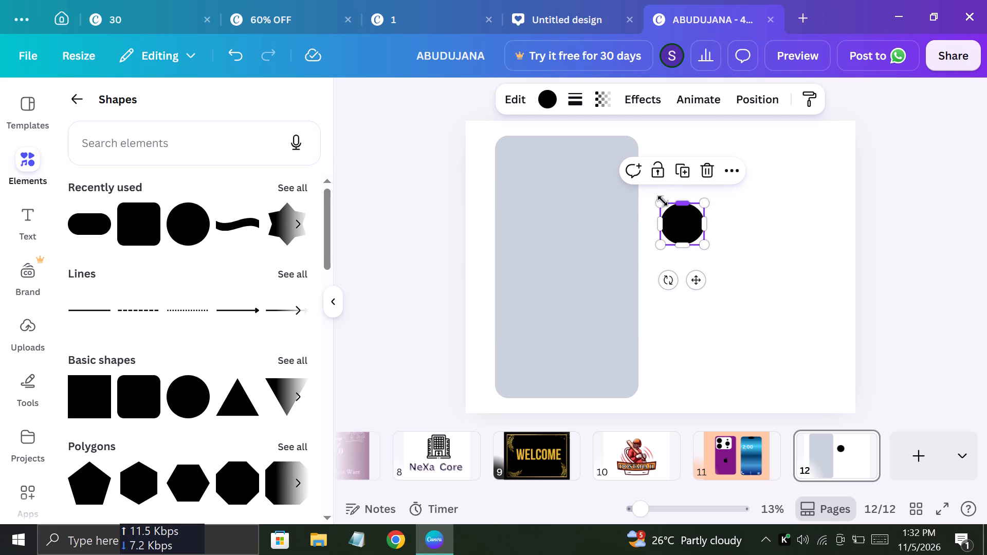
drag(660, 201, 674, 207)
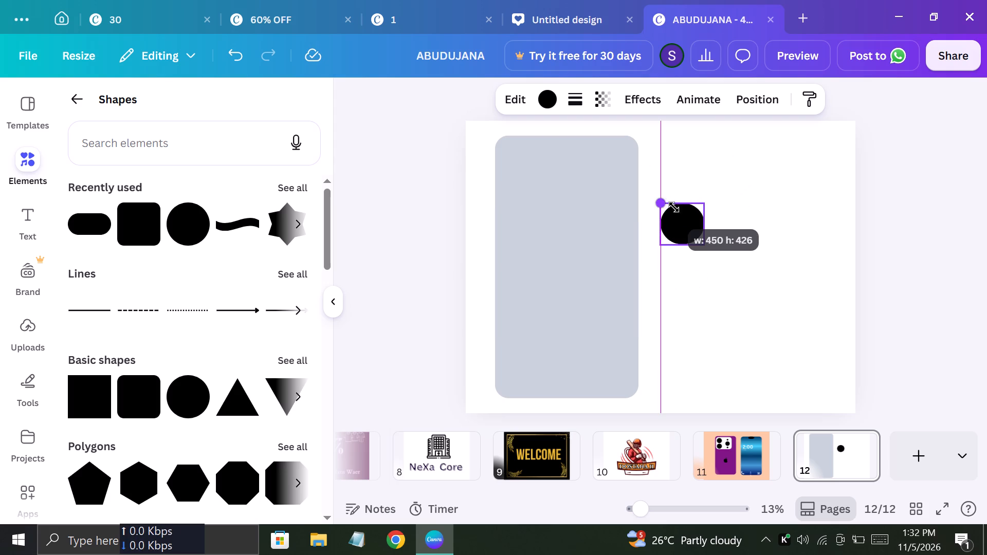
drag(674, 207, 670, 210)
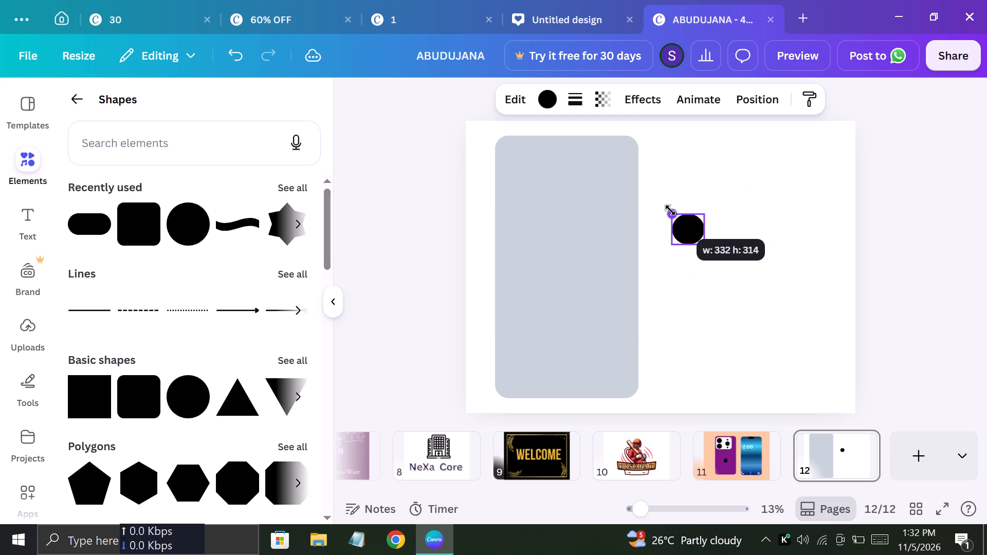
Enlarge the black circle slightly and move it onto the upper-left area of the grey rounded rectangle.
drag(670, 210, 664, 208)
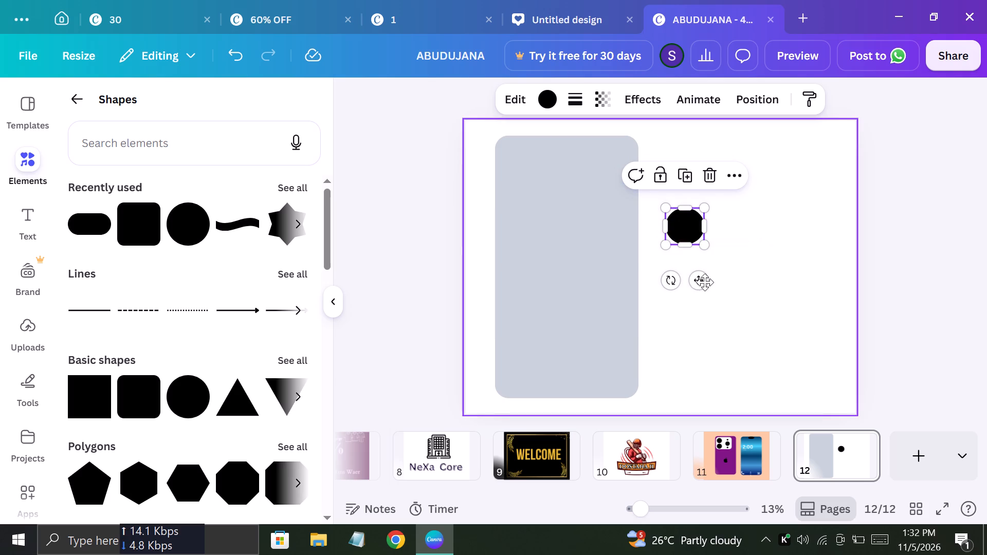
drag(701, 282, 551, 263)
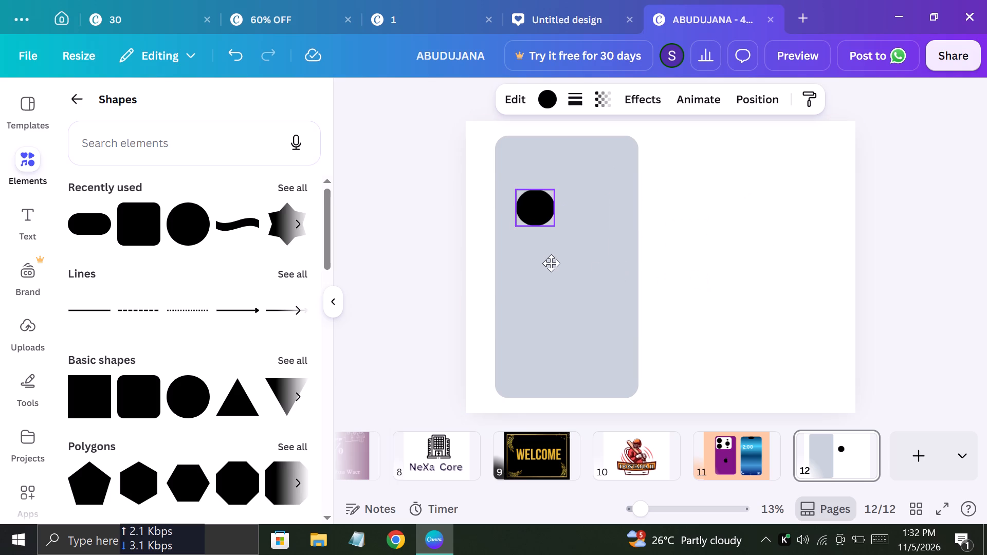
Rotate the black circle about a quarter turn counterclockwise, keeping its frame square to the page.
drag(515, 262, 543, 272)
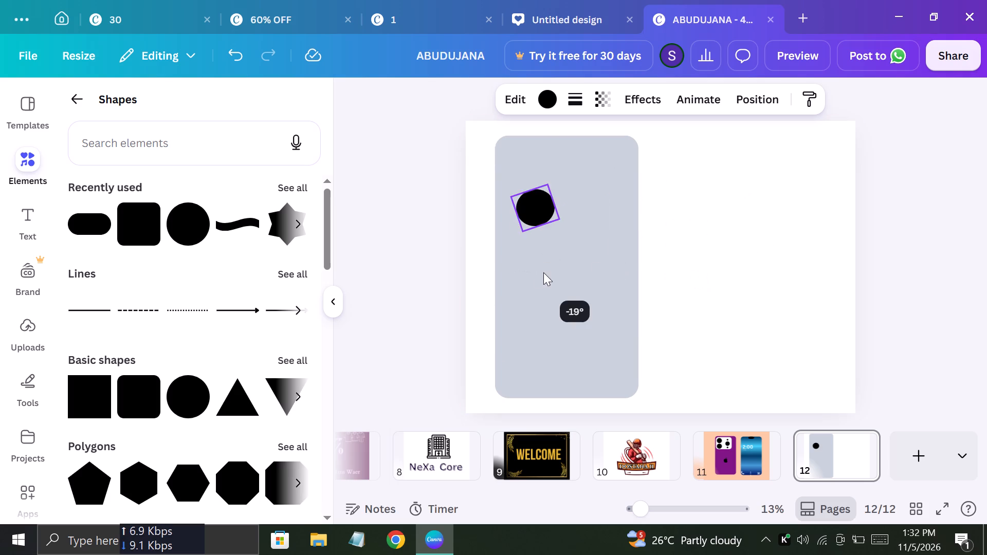
drag(543, 272, 573, 239)
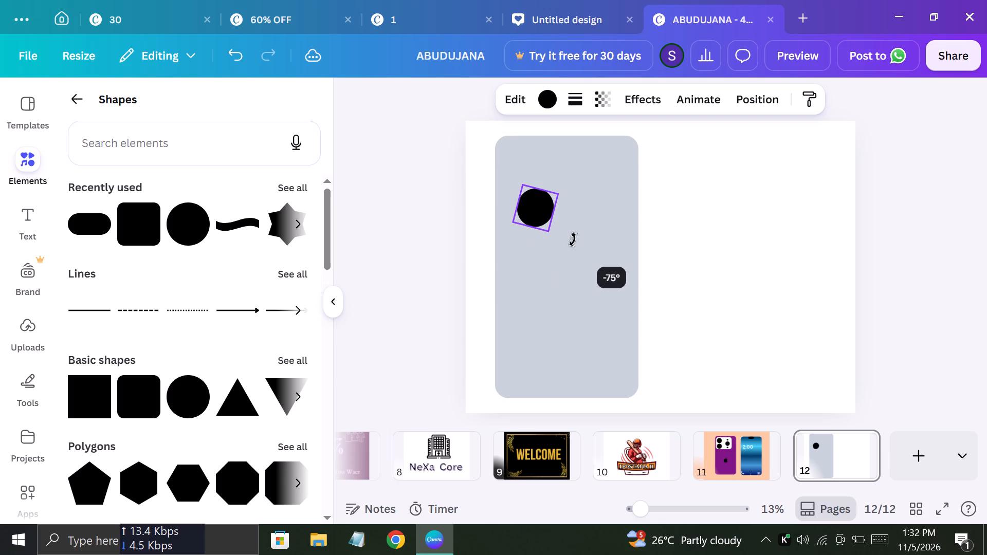
drag(573, 239, 582, 226)
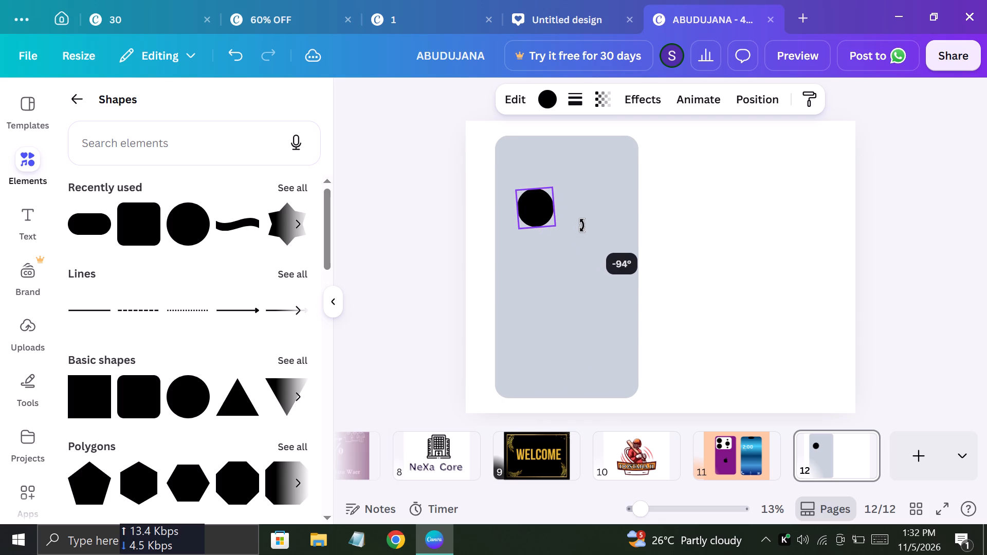
drag(582, 226, 582, 229)
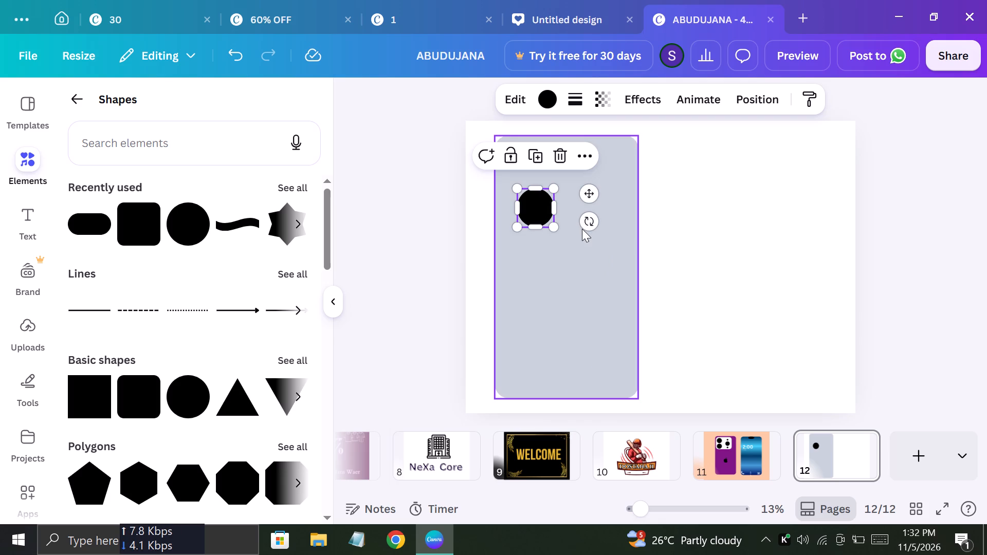
Move the black circle up into the grey rectangle's top-left corner, leaving a small margin.
drag(597, 195, 596, 192)
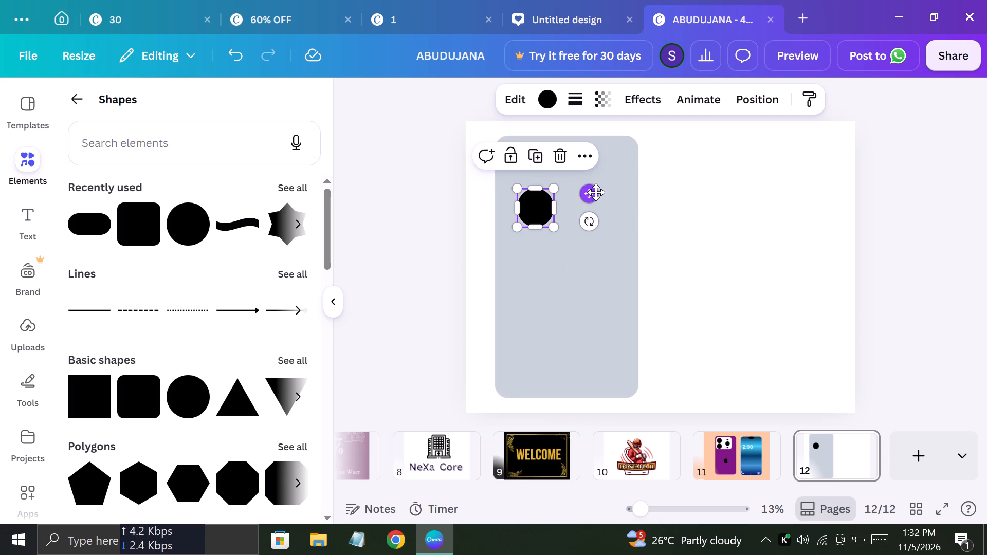
drag(596, 192, 556, 136)
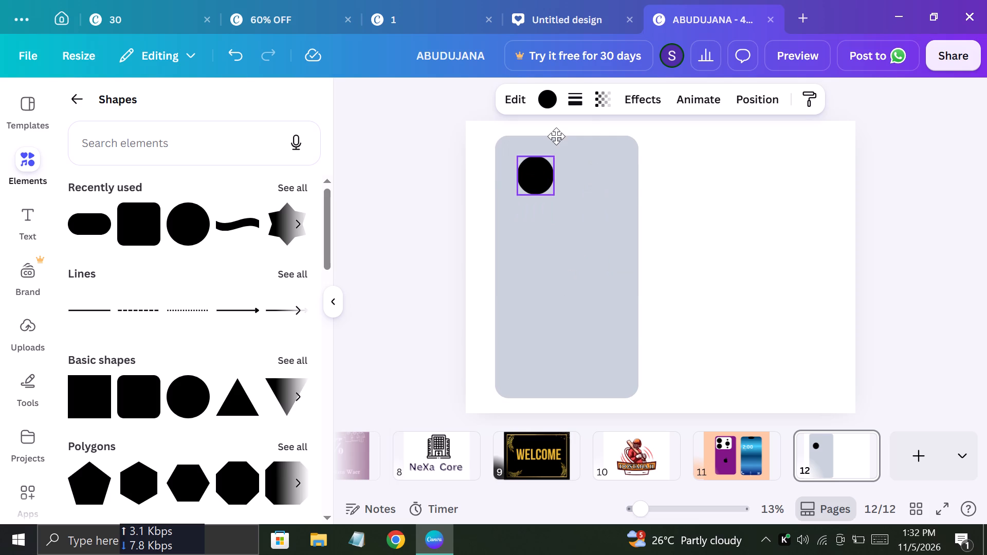
drag(556, 136, 580, 155)
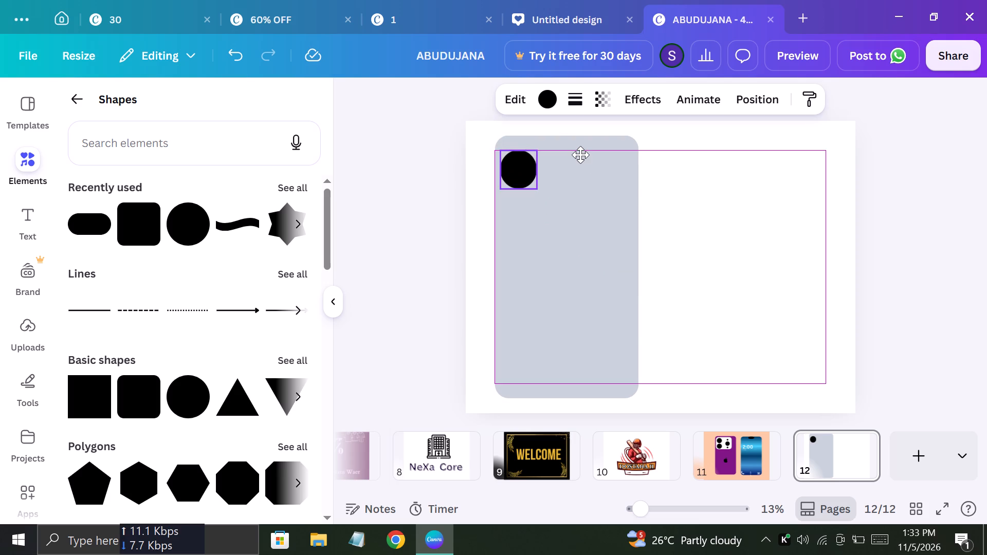
drag(580, 155, 583, 147)
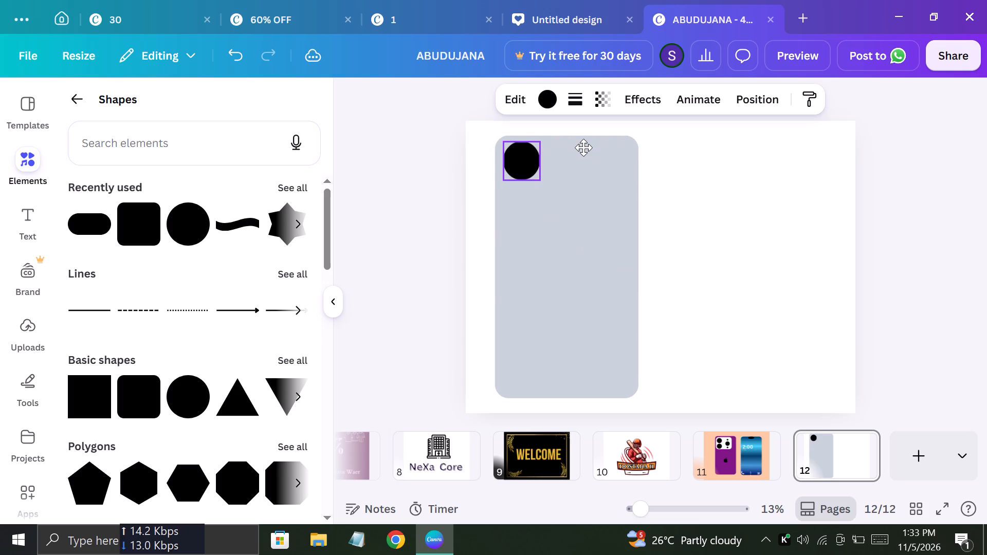
click(709, 198)
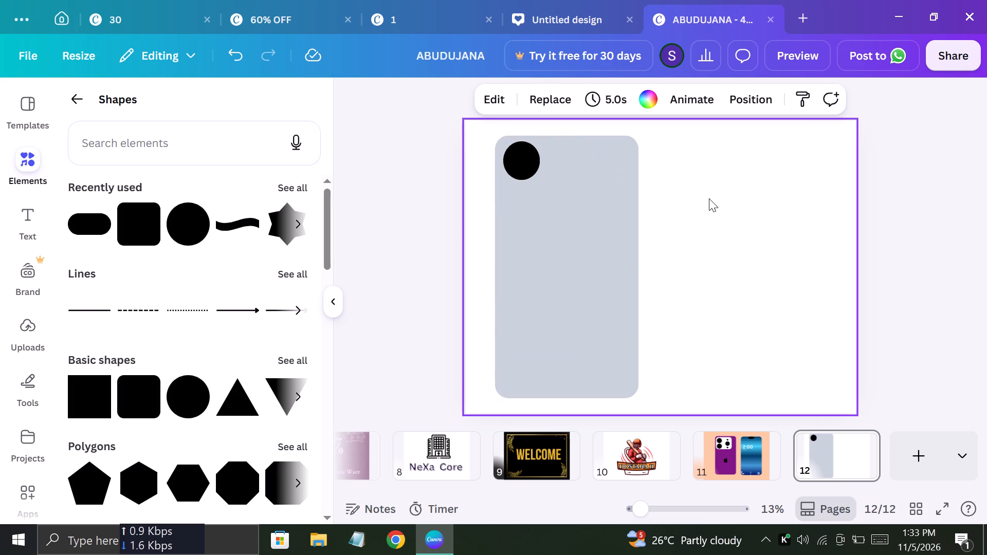
Shrink the black circle by roughly a quarter and tuck it back into the rectangle's top-left corner.
click(535, 160)
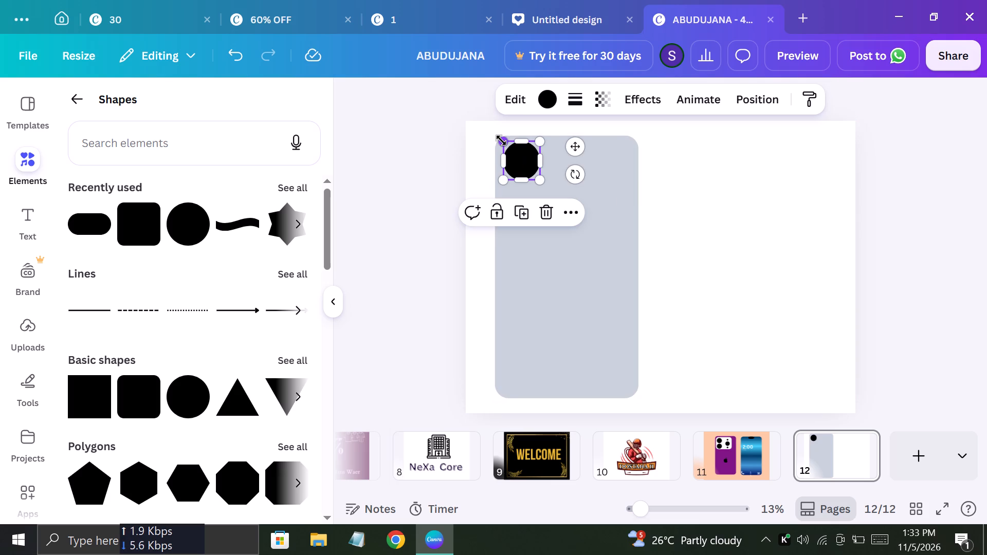
drag(501, 140, 507, 148)
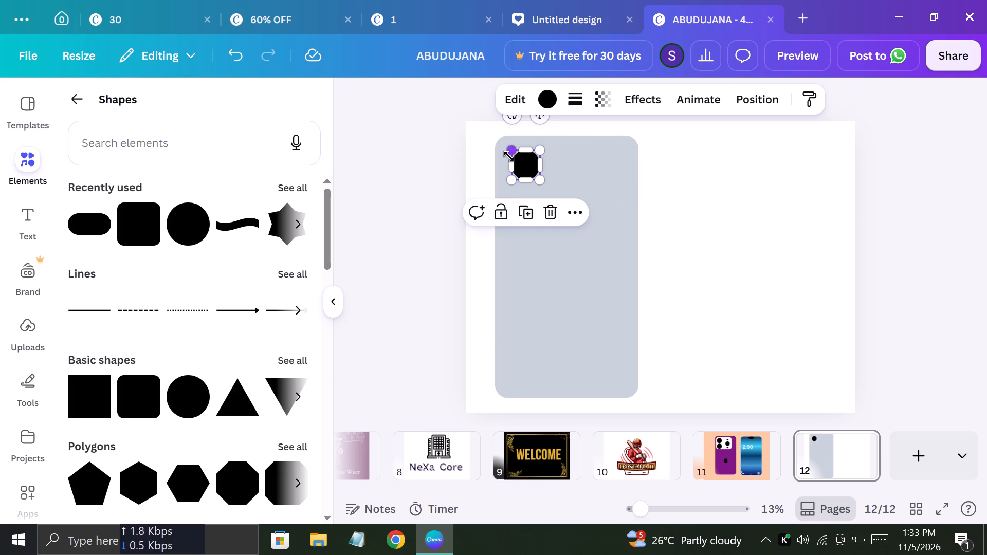
click(513, 146)
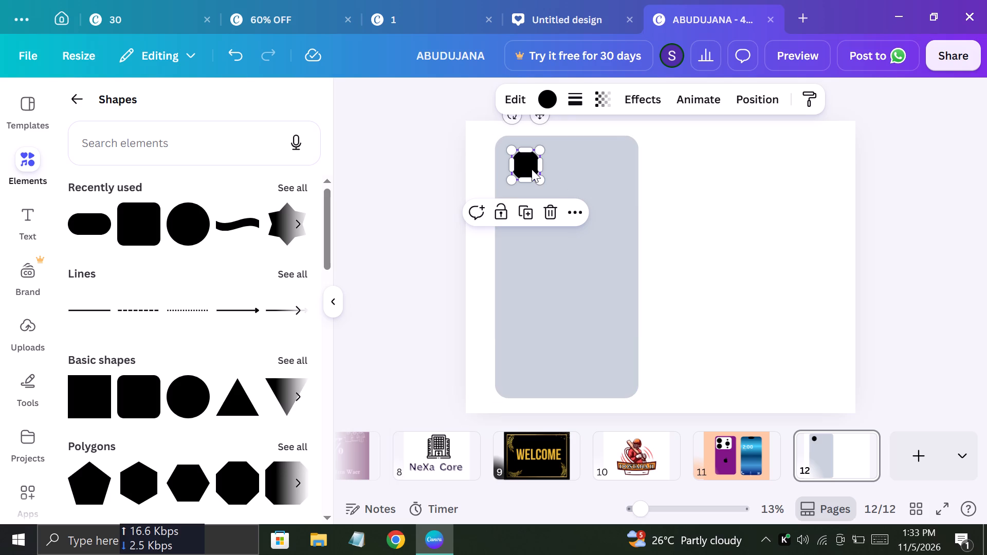
drag(525, 159, 521, 153)
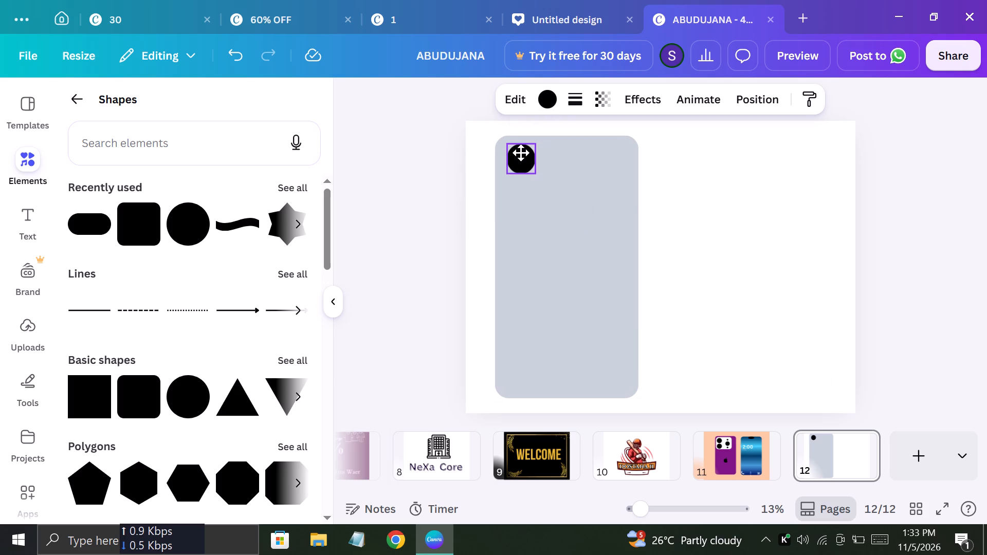
drag(521, 153, 518, 152)
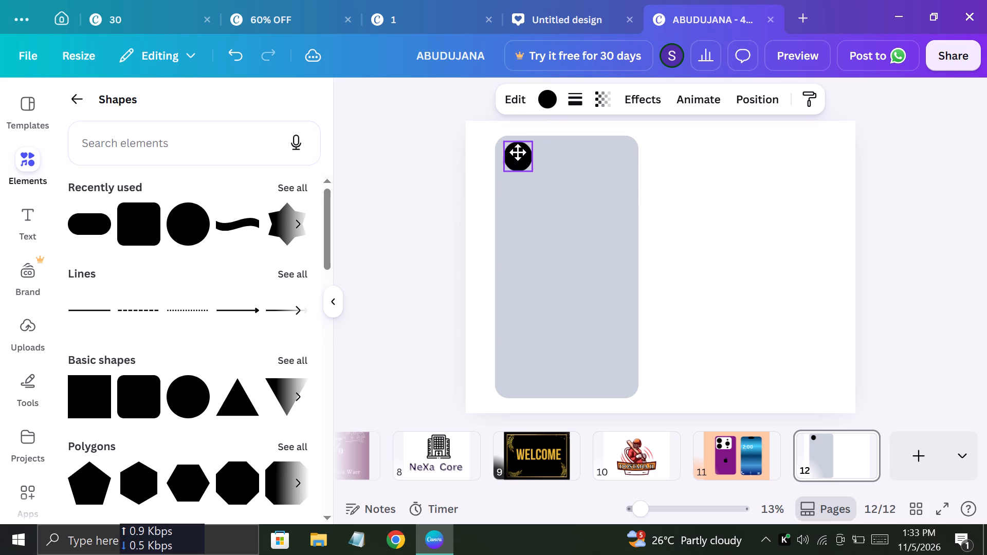
drag(518, 152, 517, 151)
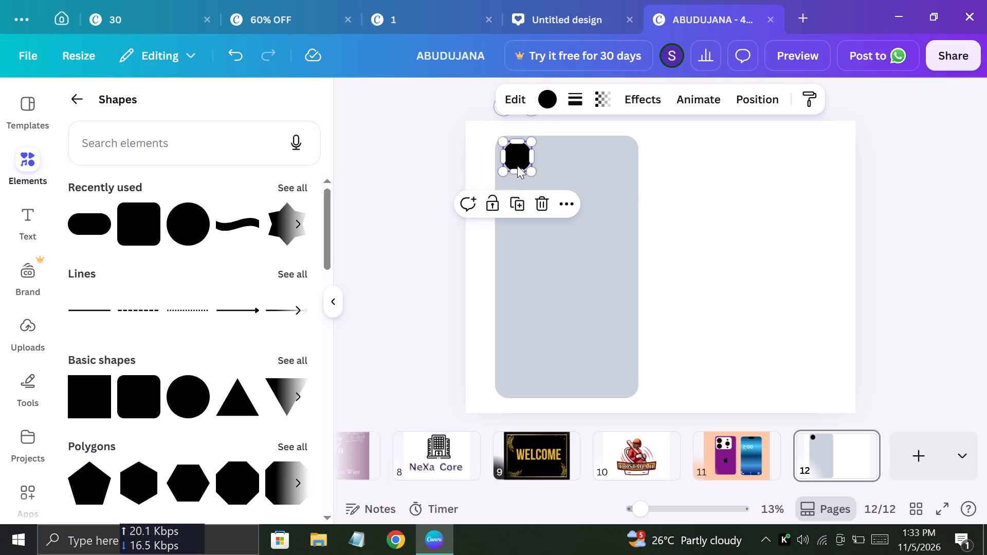
Duplicate the black circle and place the copy directly below the original, vertically aligned with a small gap.
click(515, 198)
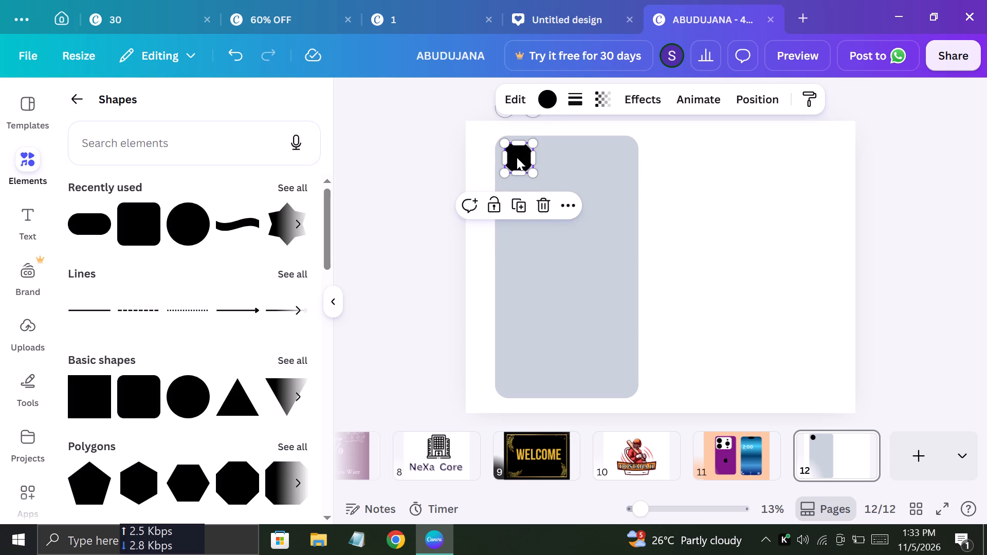
drag(514, 155, 512, 185)
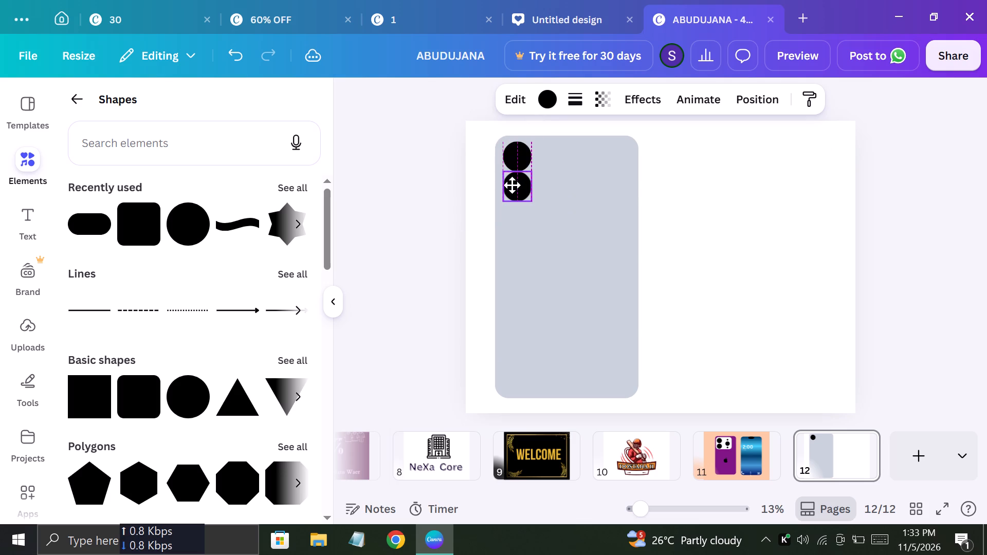
drag(512, 185, 512, 193)
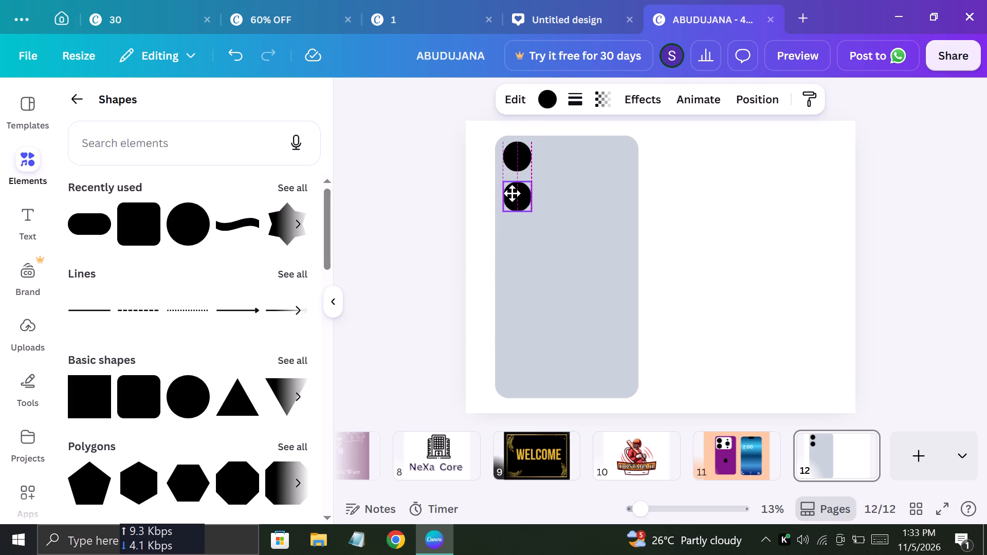
drag(512, 193, 515, 190)
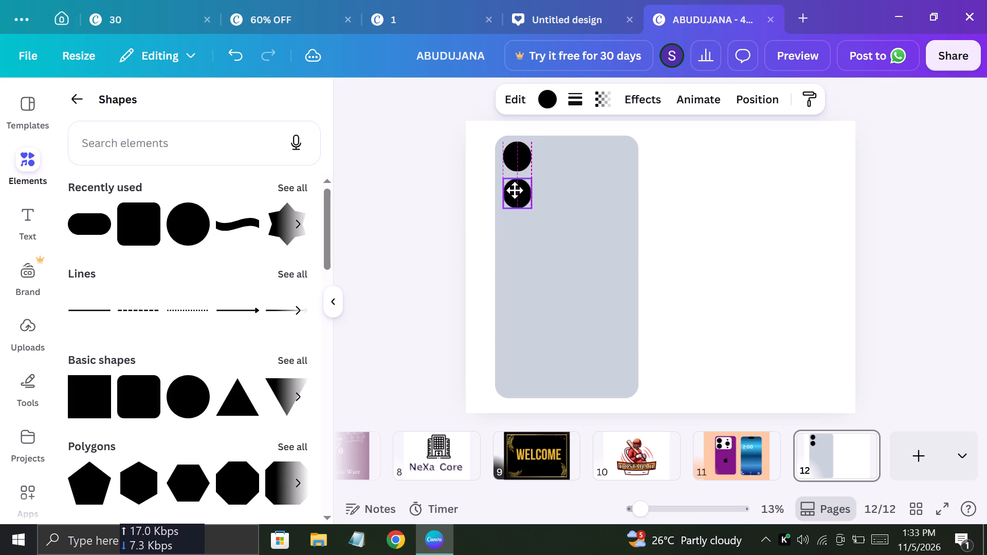
drag(515, 190, 515, 188)
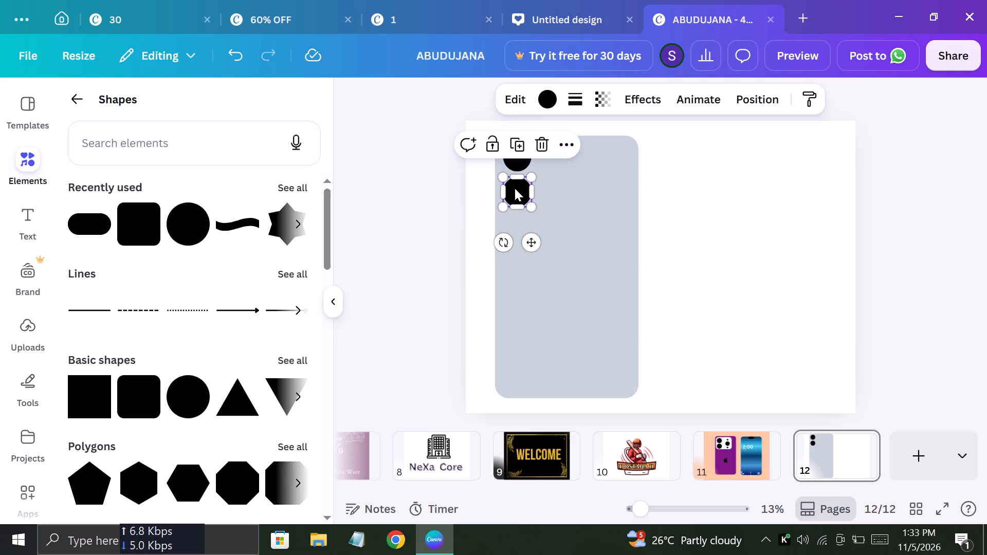
Duplicate the second circle to add a third one below it at the same spacing.
click(515, 188)
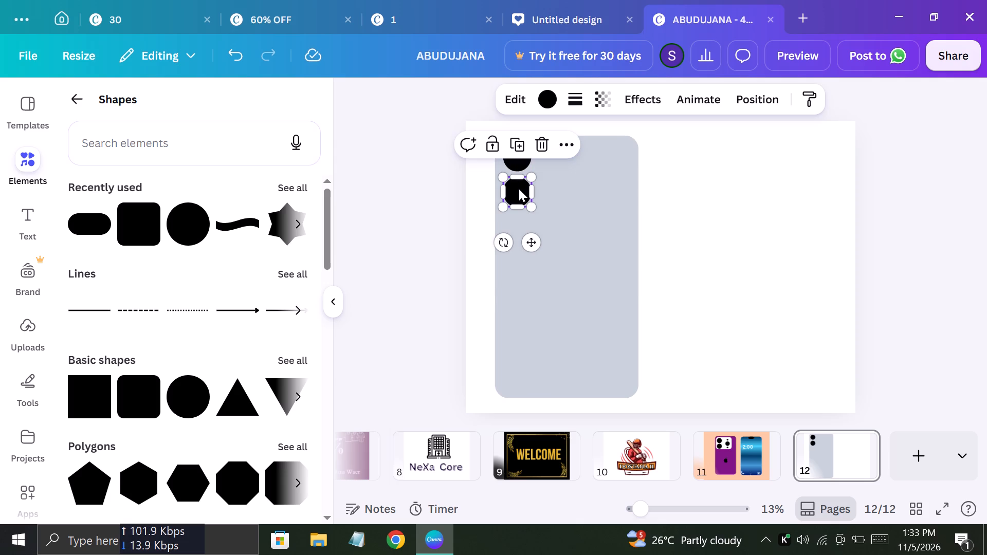
click(517, 146)
click(517, 146)
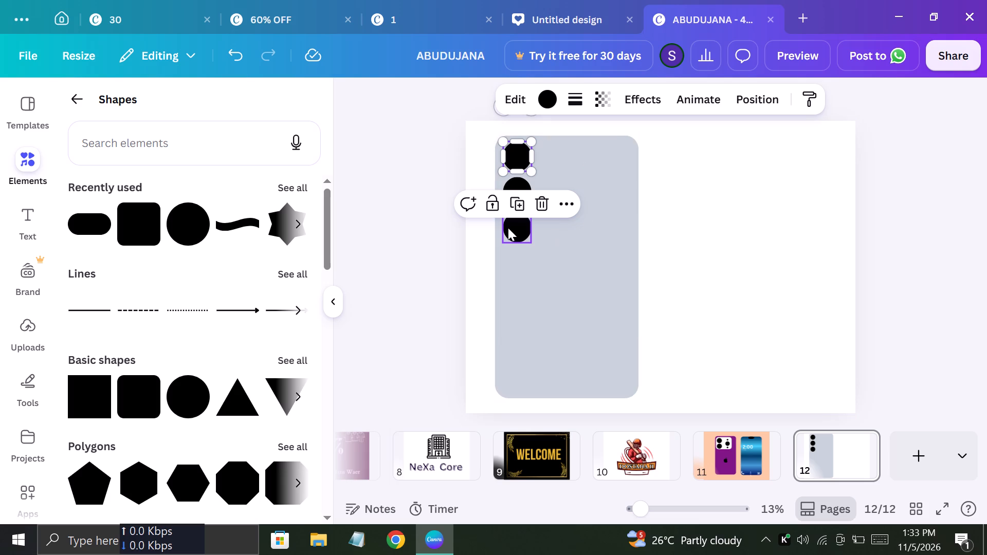
click(459, 220)
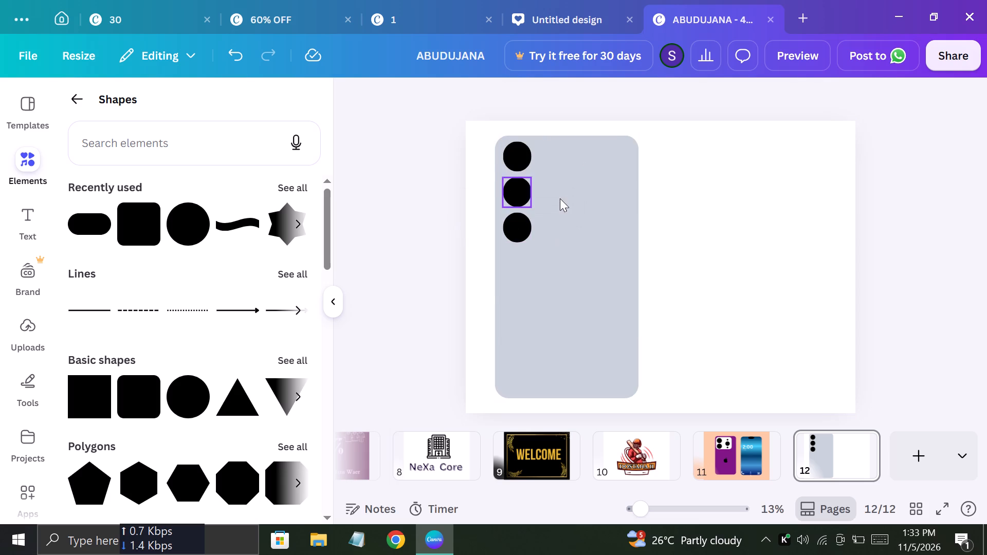
Duplicate the third circle, move the copy below the column towards the rectangle's middle, and shrink it to a small dot.
click(523, 232)
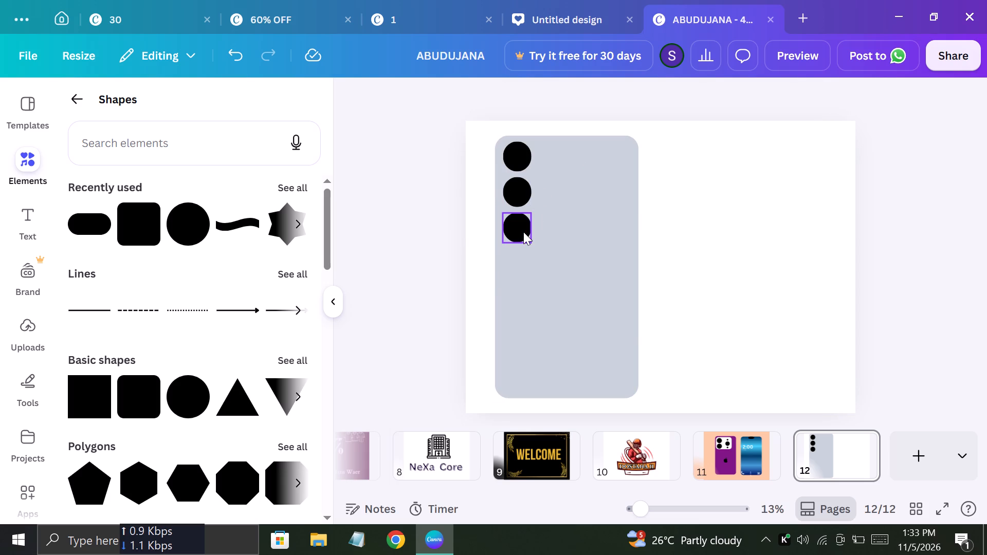
click(519, 179)
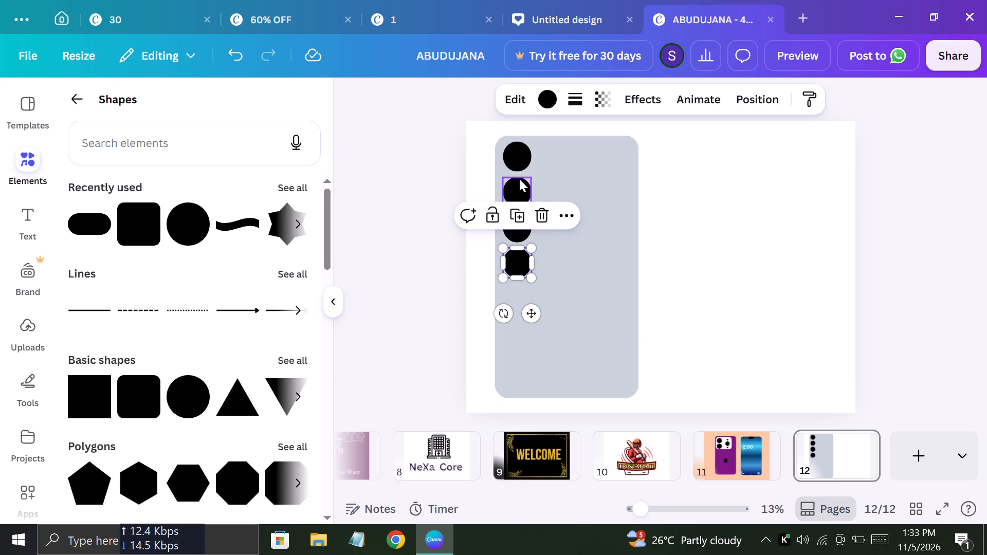
click(575, 268)
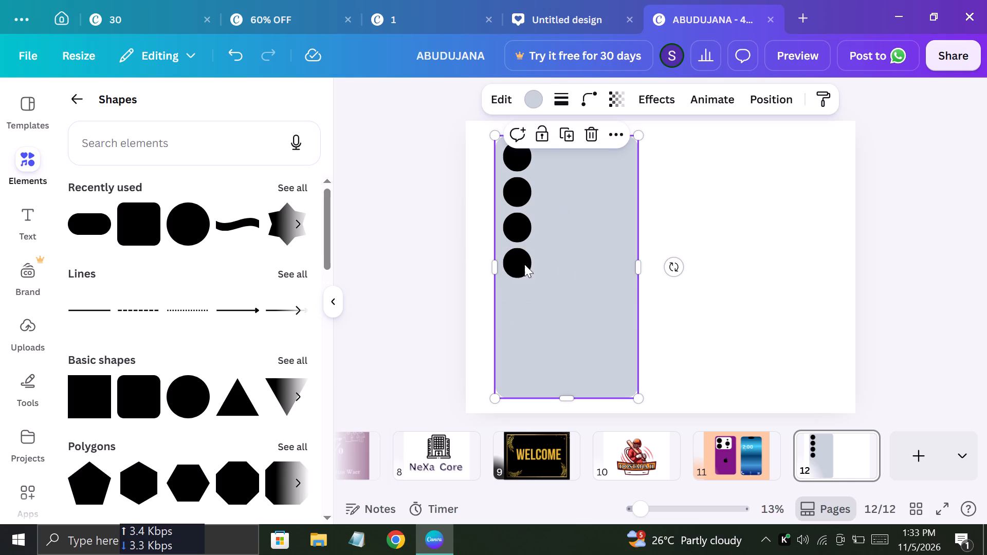
drag(512, 264, 552, 287)
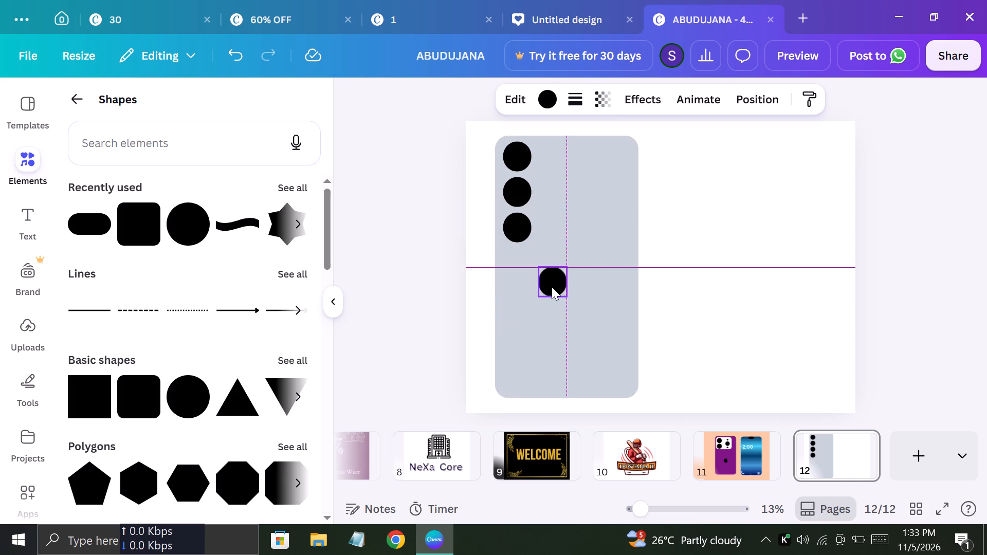
drag(568, 298, 562, 293)
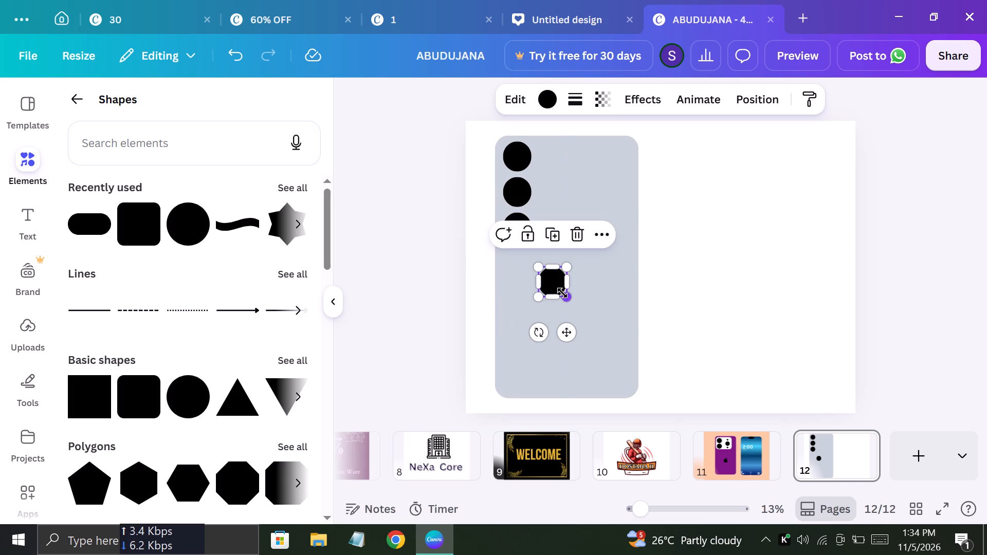
drag(562, 293, 547, 280)
Duplicate the small black dot on the grey rectangle.
click(545, 227)
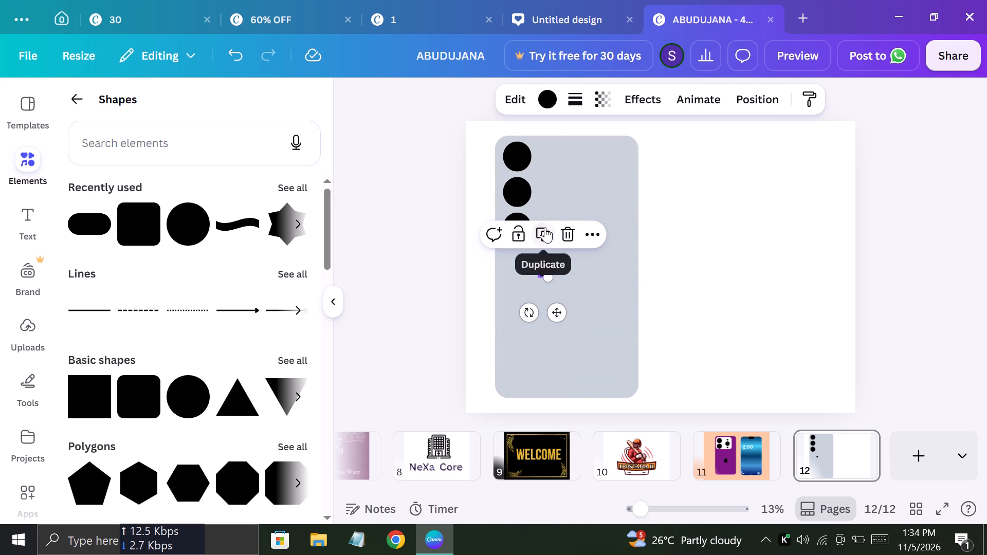
click(710, 251)
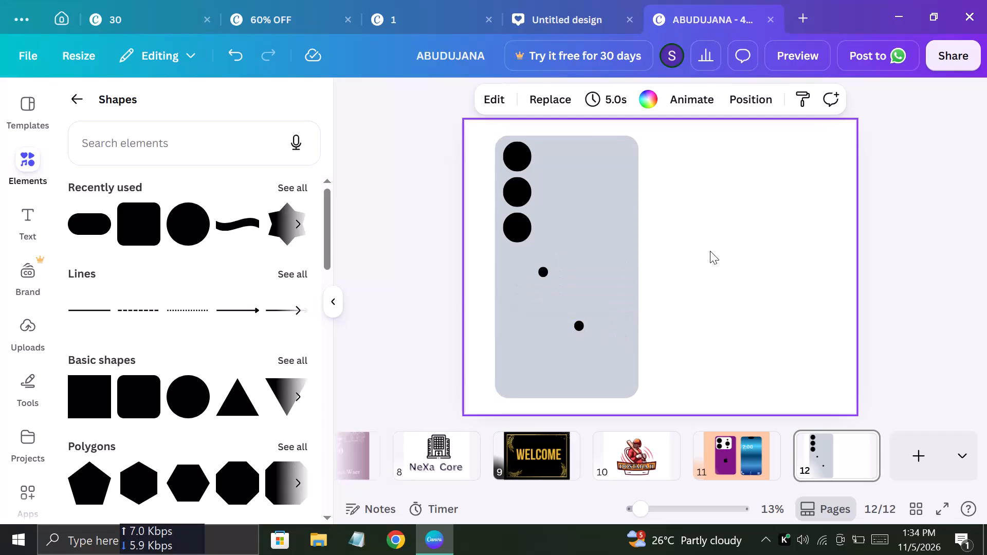
Move the upper small dot just to the right of the top black circle, level with its centre.
drag(543, 273, 544, 269)
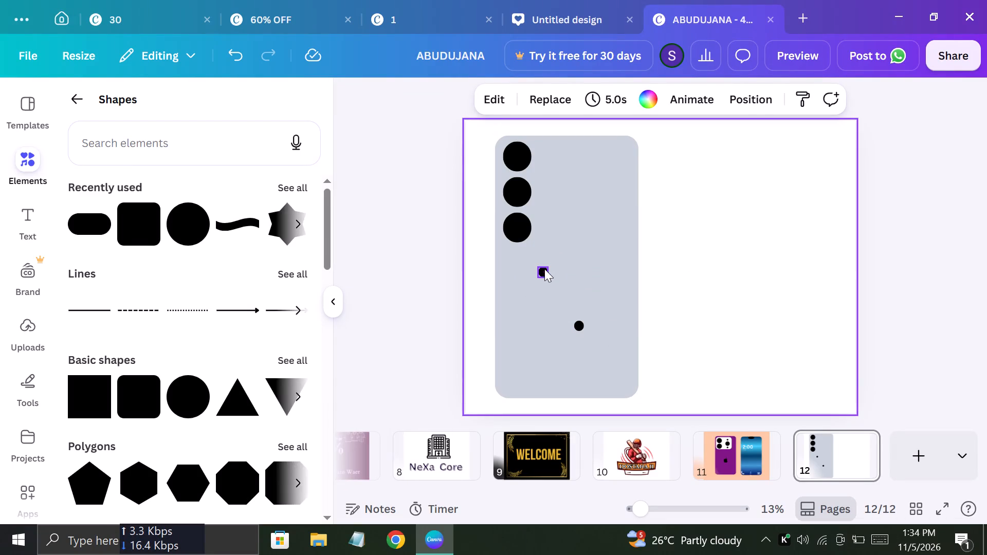
drag(544, 269, 538, 151)
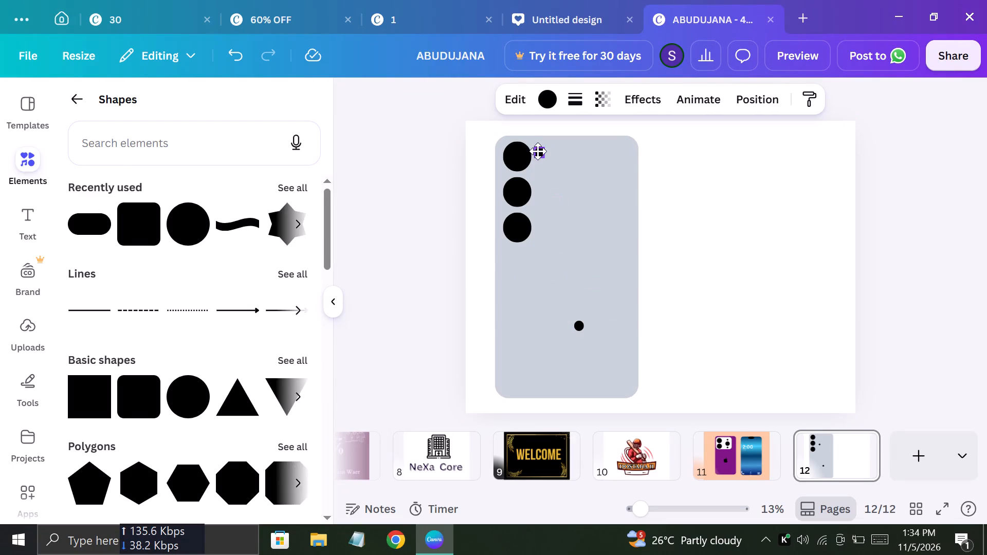
drag(538, 151, 542, 154)
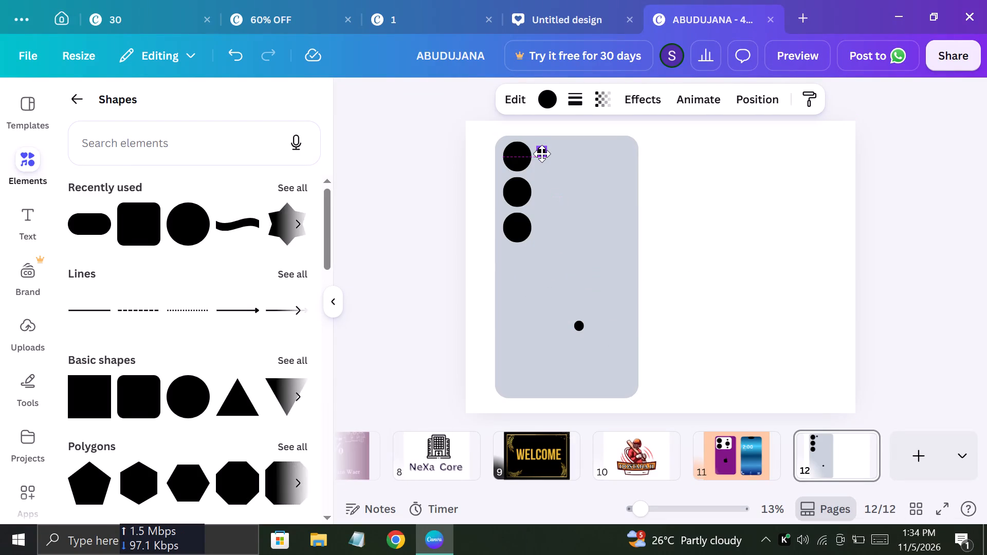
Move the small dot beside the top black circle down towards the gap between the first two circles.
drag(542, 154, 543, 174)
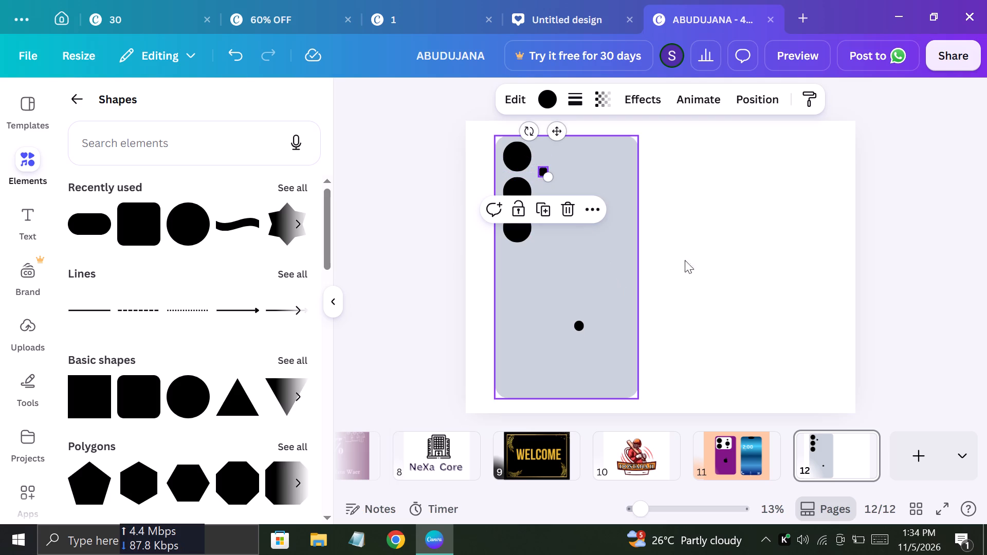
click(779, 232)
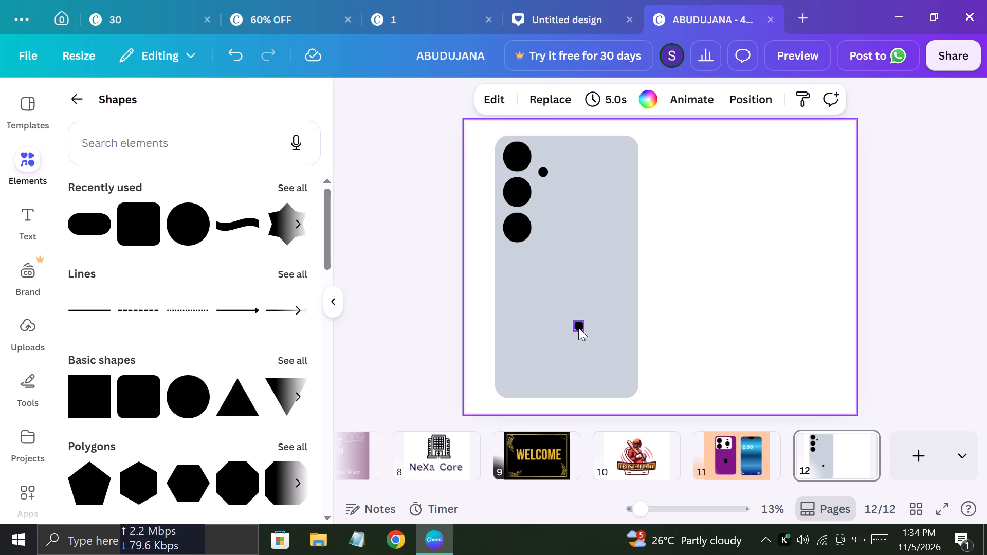
Enlarge and stretch the lower small dot, then flatten it into a thin horizontal black ellipse.
click(578, 327)
click(578, 327)
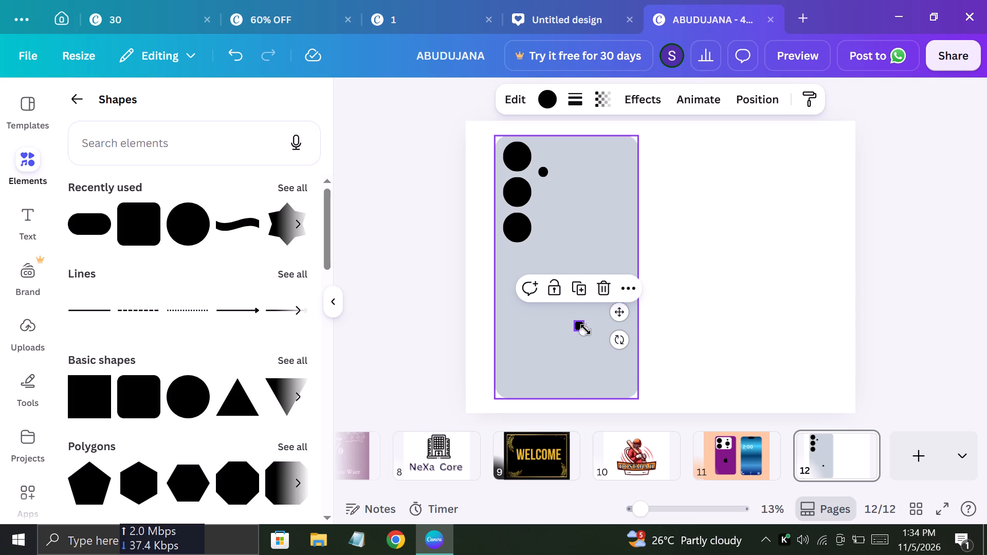
drag(581, 325, 590, 307)
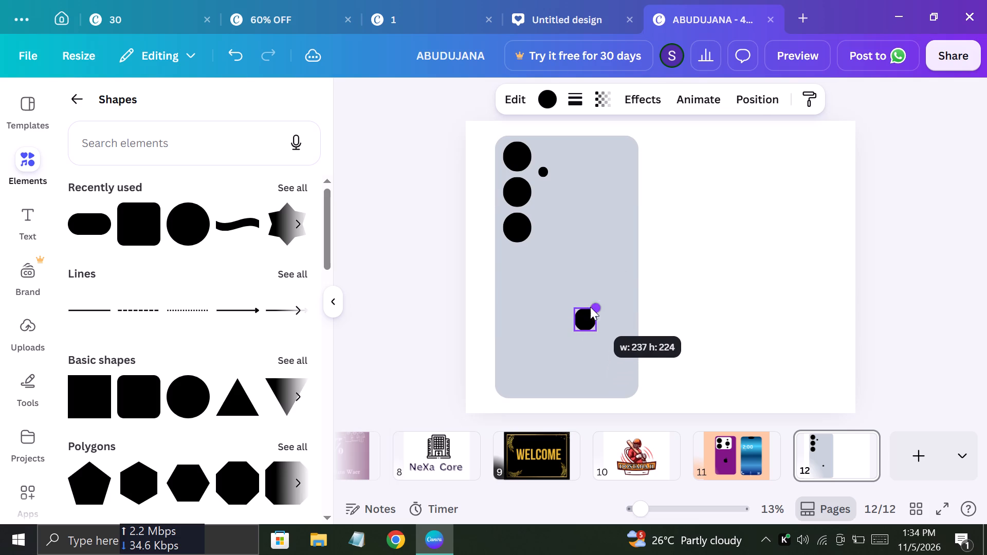
drag(590, 307, 591, 306)
drag(572, 316, 570, 316)
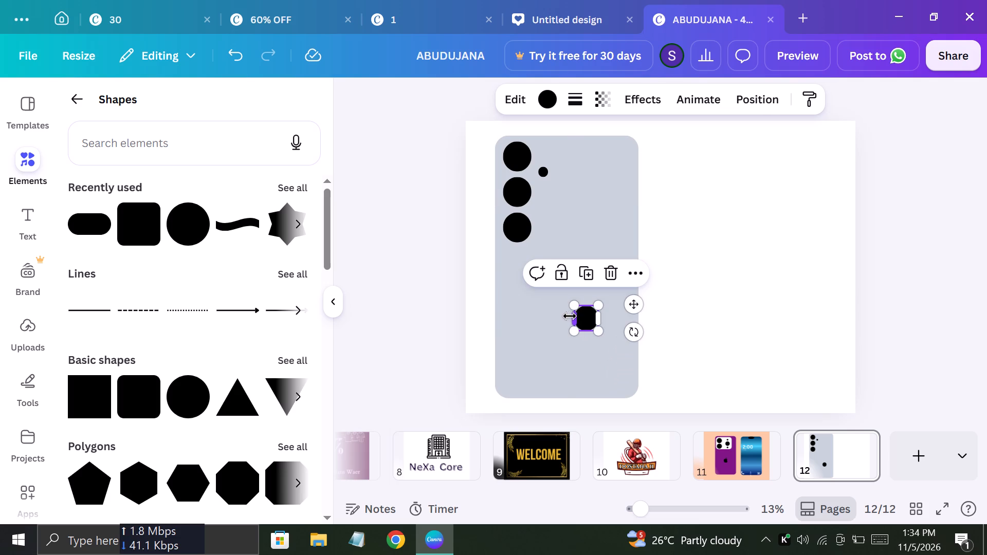
drag(570, 316, 536, 315)
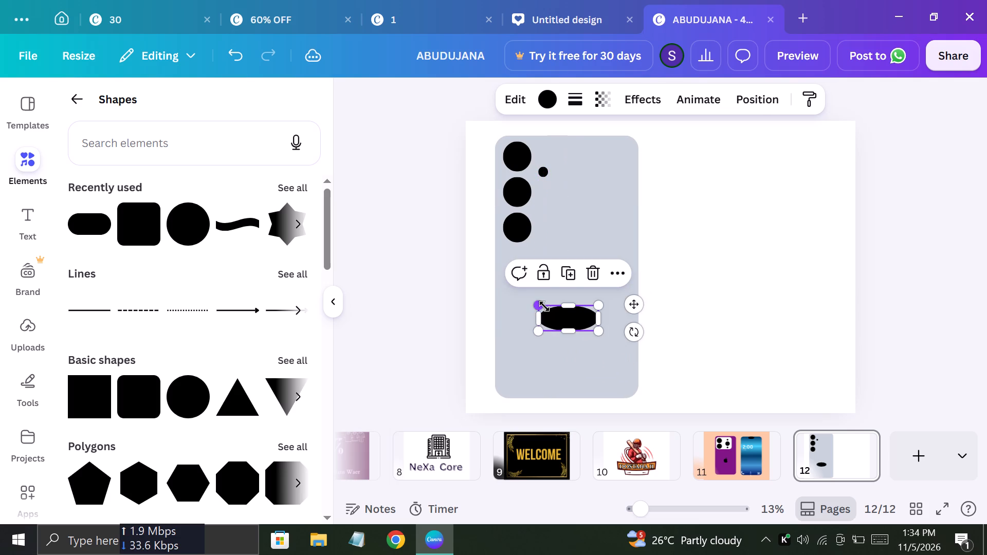
drag(536, 306, 545, 312)
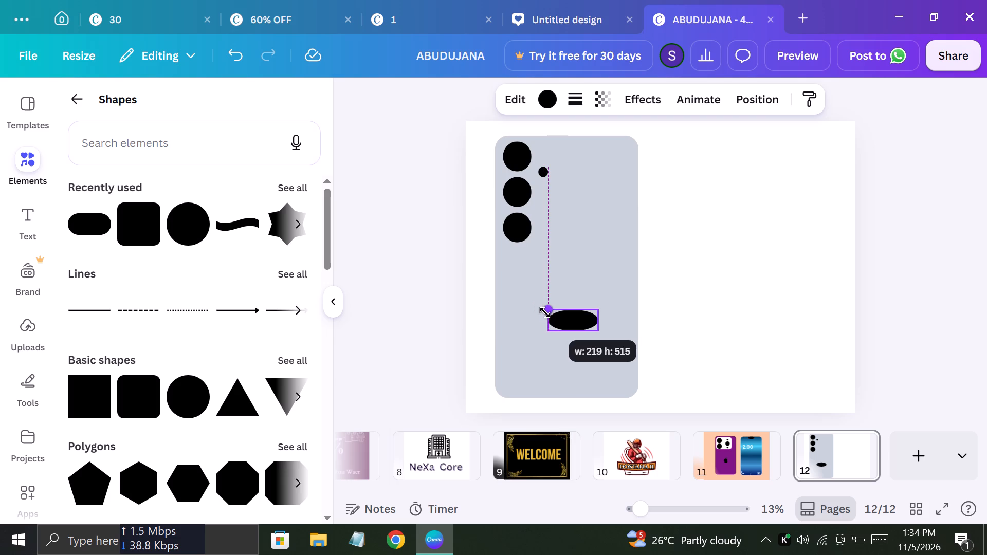
drag(545, 312, 561, 313)
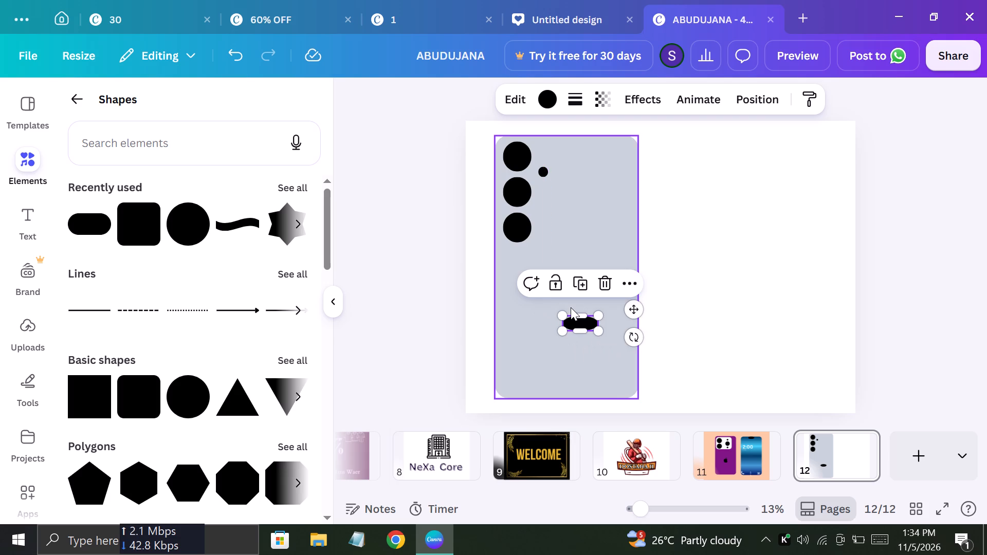
click(577, 306)
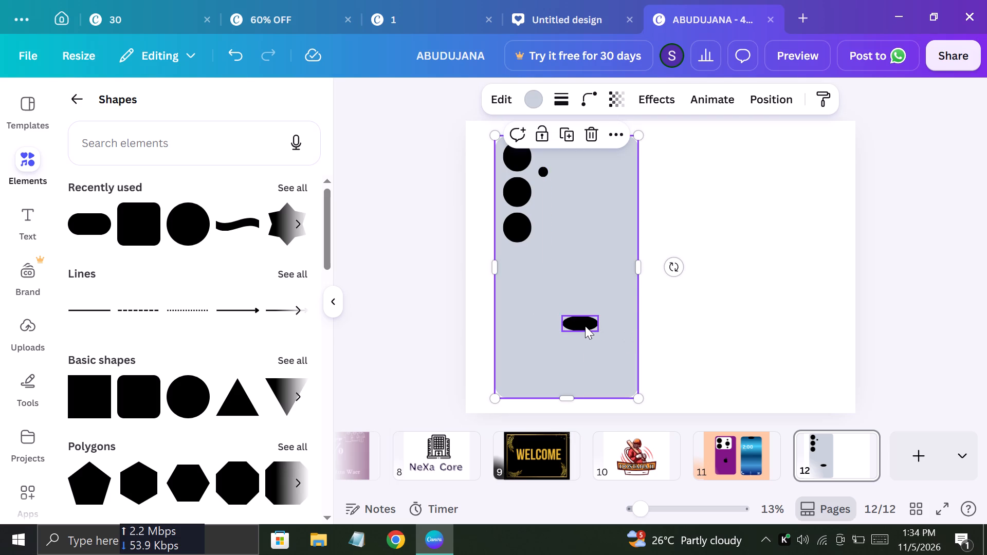
click(585, 326)
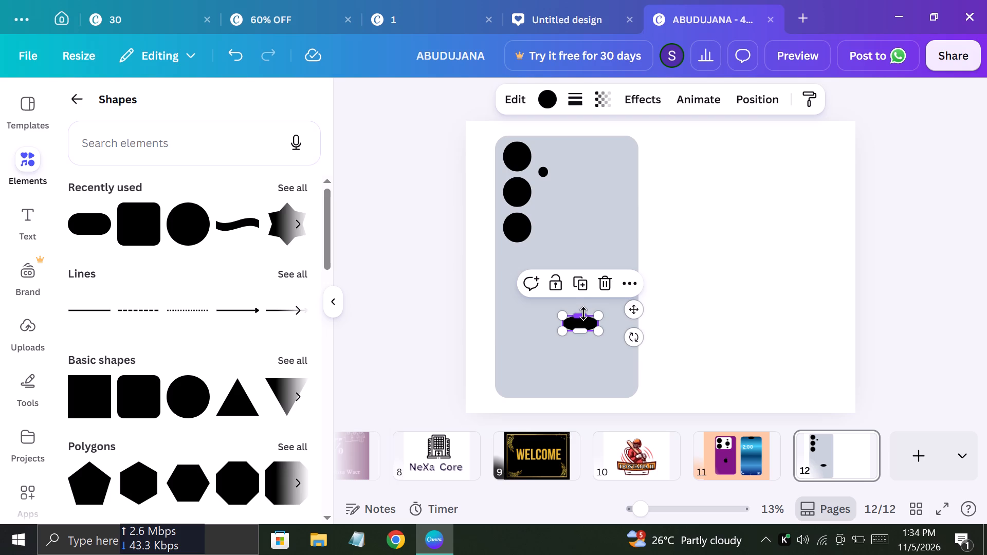
drag(583, 313, 582, 320)
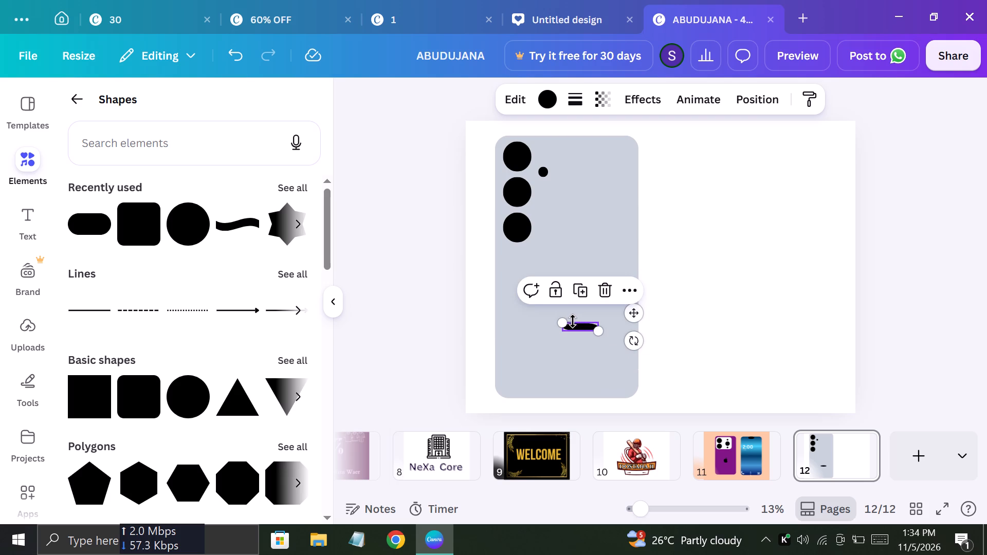
drag(566, 323, 557, 318)
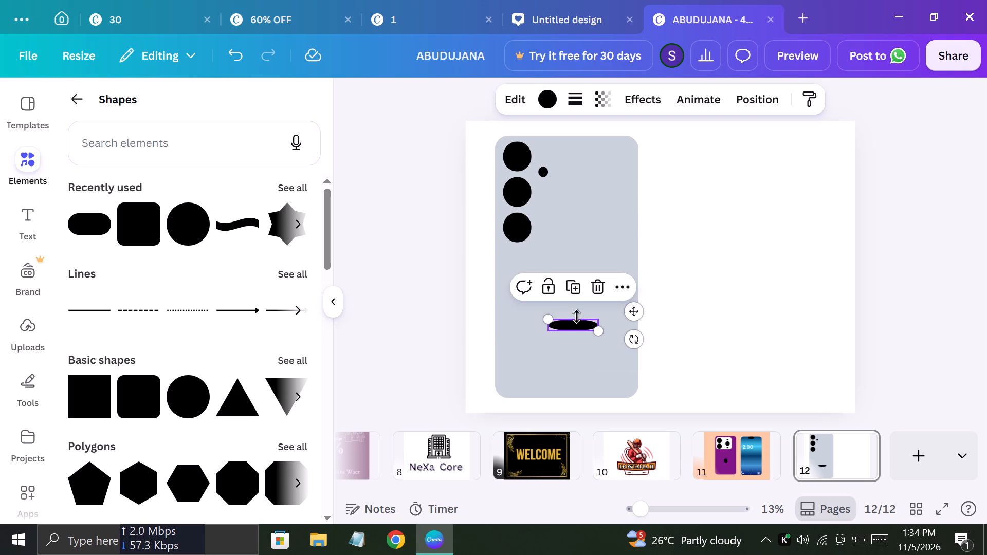
Rotate the thin black ellipse to 0° so that it stands upright.
drag(635, 337, 623, 363)
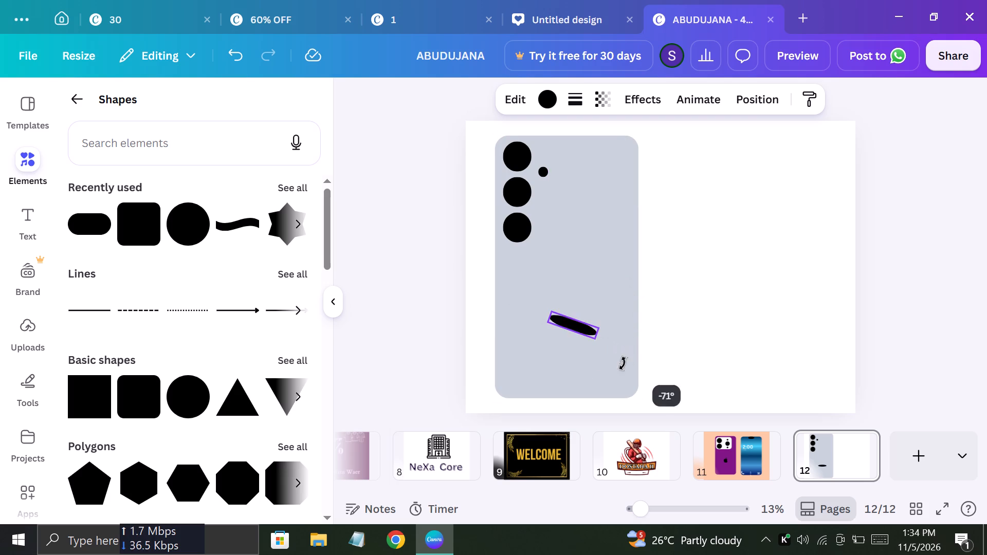
drag(623, 363, 562, 374)
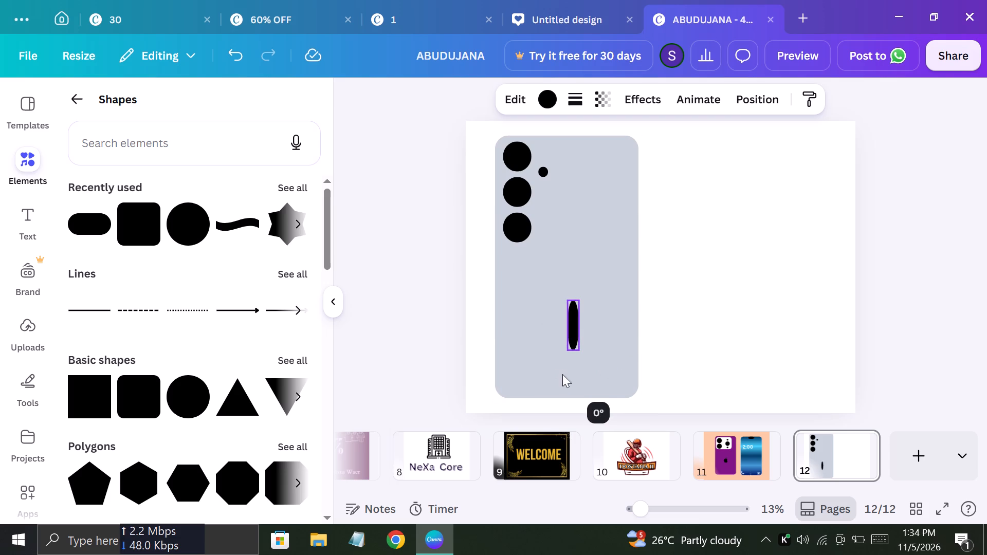
Move the small dot up until it is level with the top black circle's centre.
drag(542, 173, 542, 164)
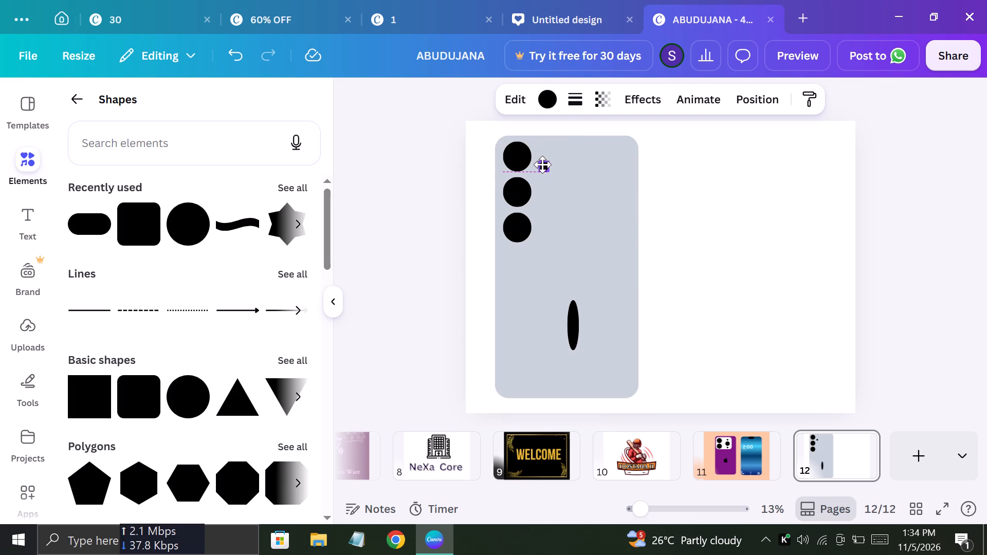
drag(542, 164, 540, 158)
click(732, 202)
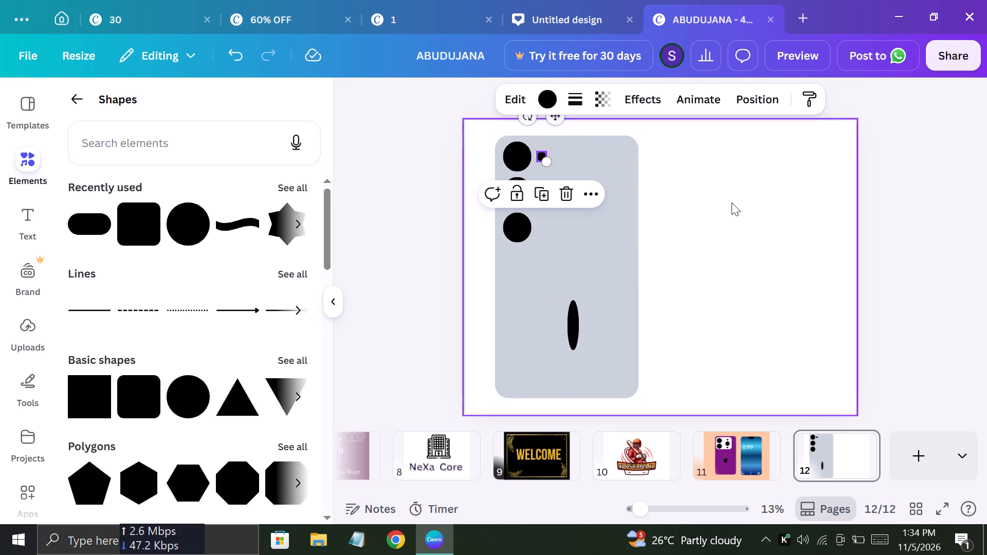
click(732, 202)
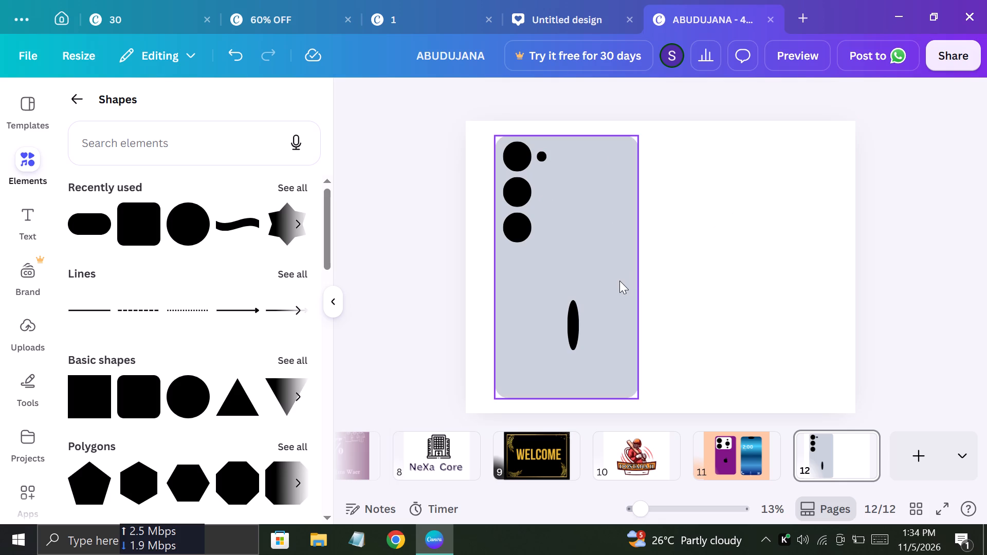
Move the upright ellipse beside the black circles, directly below the small dot and next to the second circle.
drag(575, 318, 554, 258)
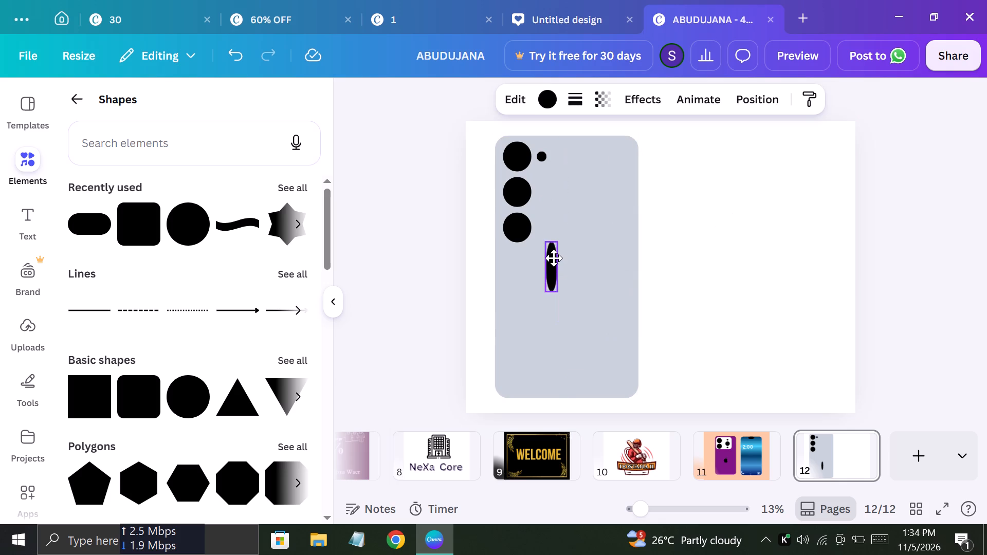
drag(554, 258, 542, 189)
click(525, 252)
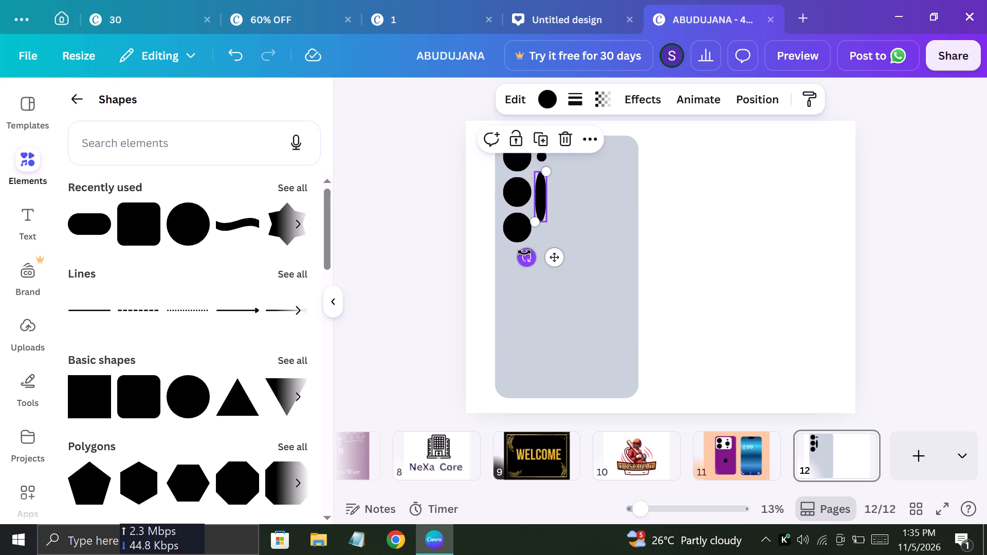
double_click(682, 244)
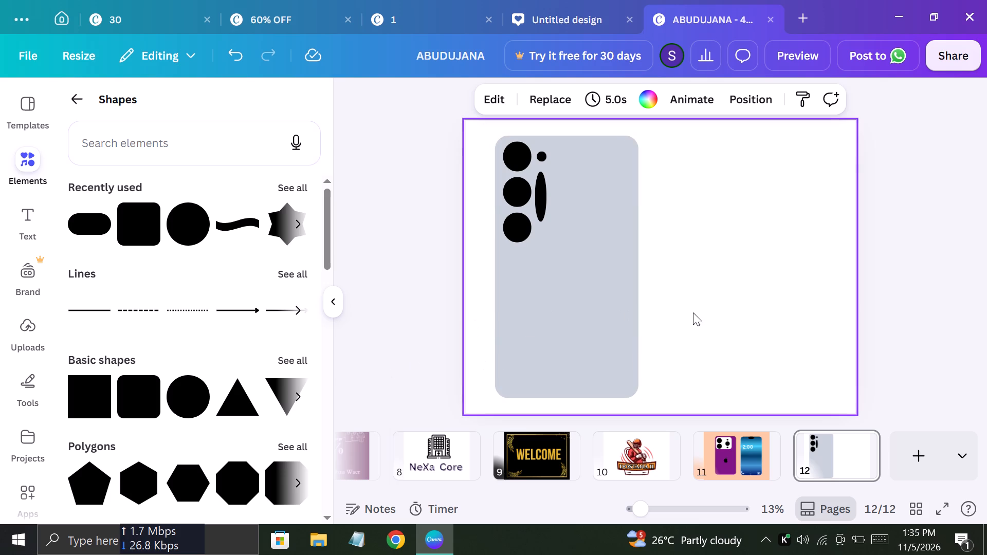
Duplicate the grey rounded rectangle and place the copy beside the original on the page's empty half, aligned at the top.
click(528, 330)
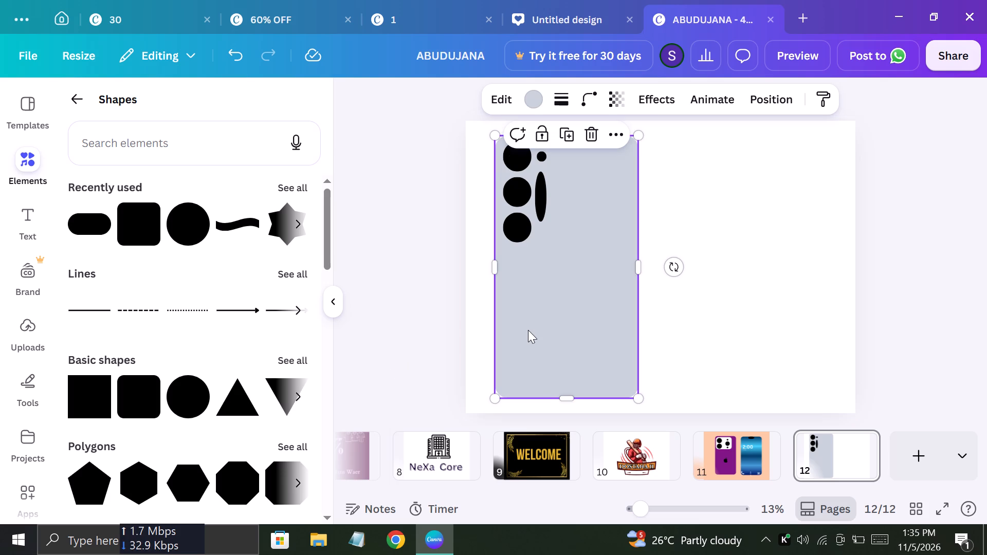
click(570, 128)
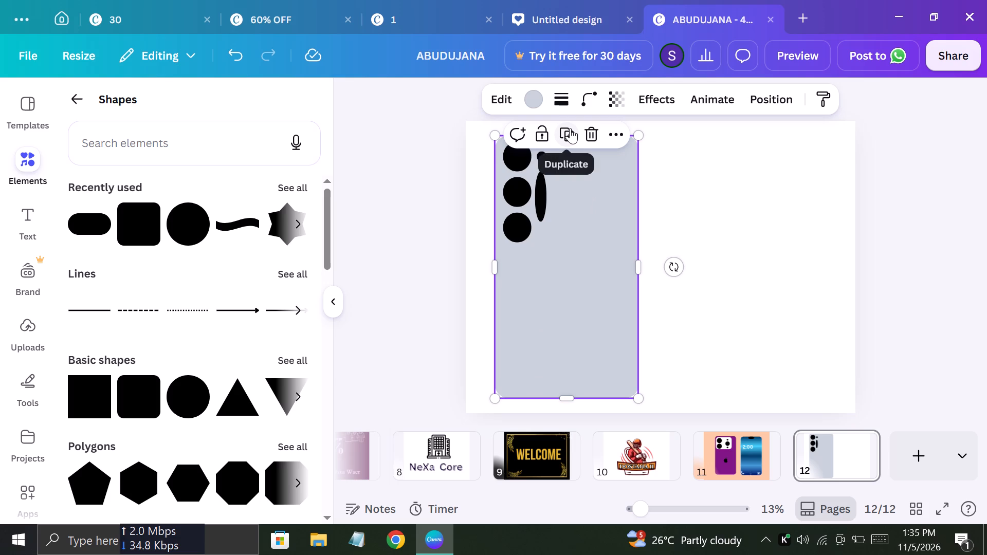
drag(582, 307, 741, 287)
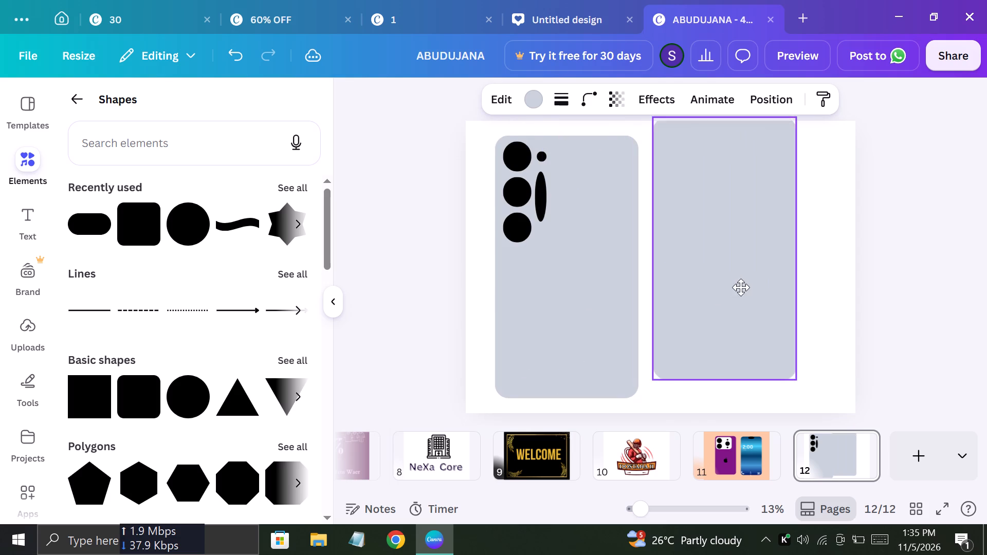
drag(741, 287, 752, 306)
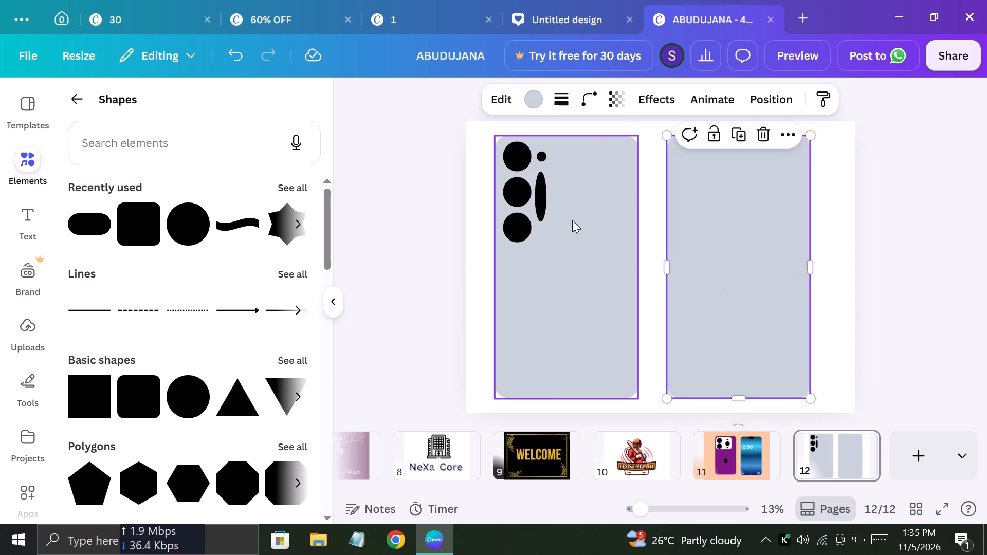
Lock the original grey rectangle behind the camera circles.
click(572, 220)
click(544, 127)
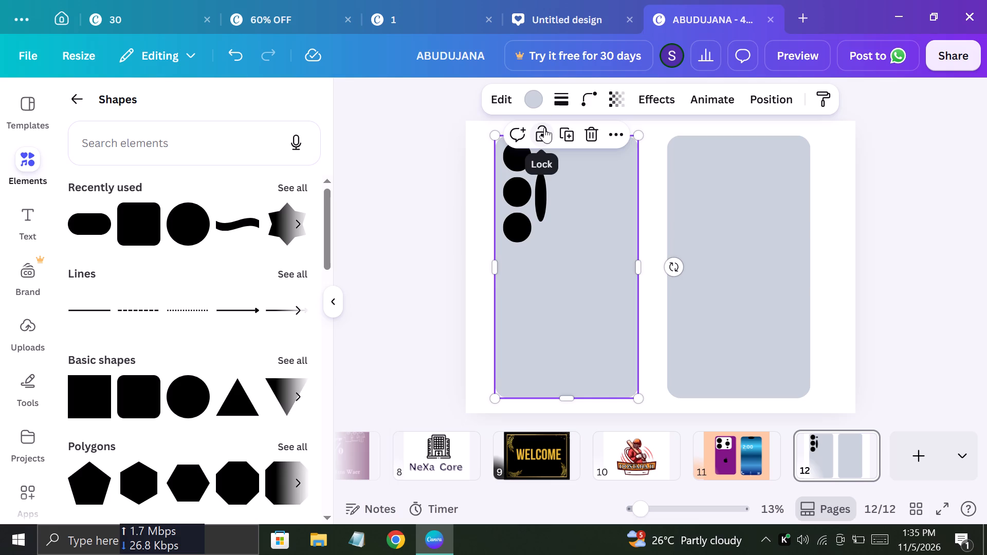
Try a silver metallic gradient on the duplicated rectangle, then fill it with the gold gradient #e7aa51, #ffe499, #8d5a1b, #e7aa51, #ac7031.
click(721, 174)
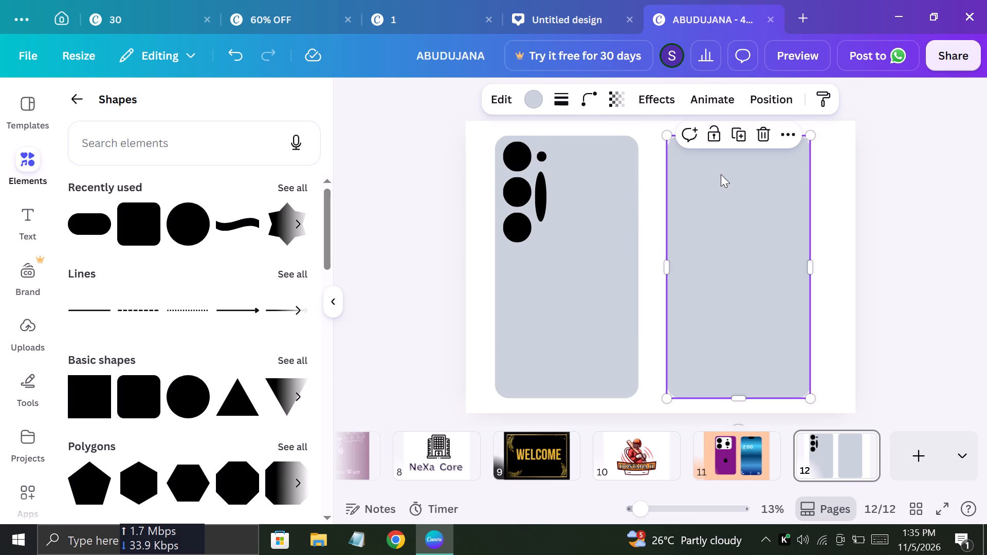
click(543, 104)
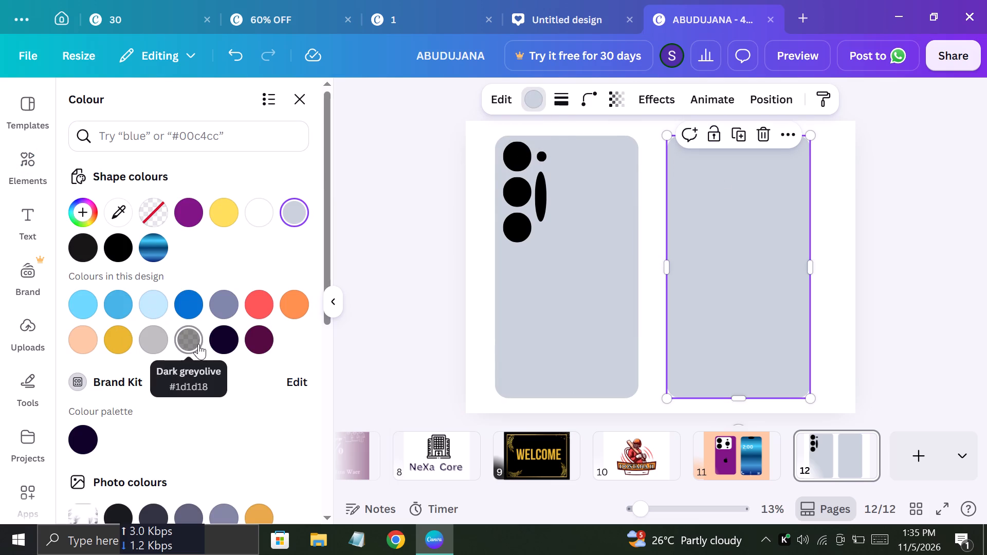
scroll(198, 344, down, 9)
scroll(198, 344, down, 20)
scroll(198, 344, down, 10)
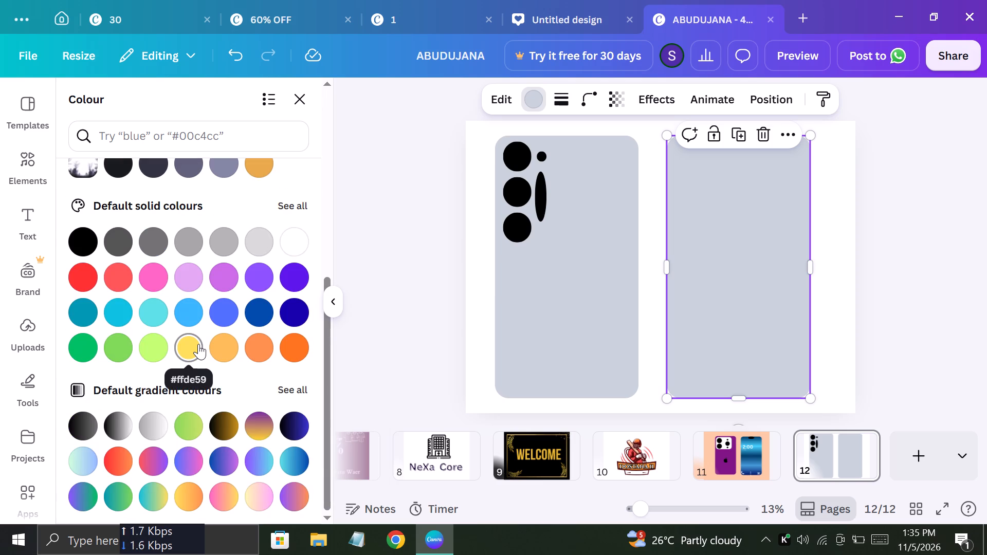
scroll(198, 344, down, 5)
scroll(306, 435, down, 6)
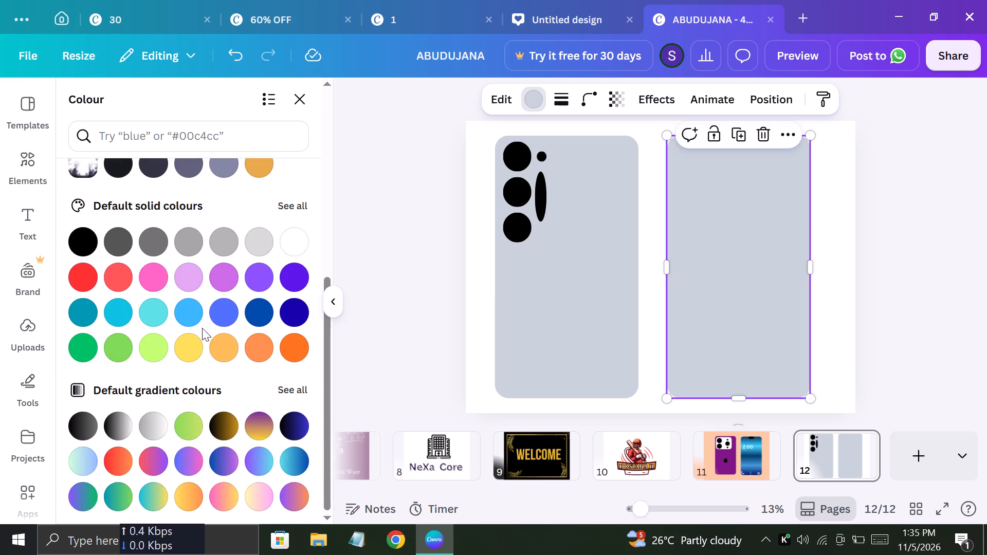
scroll(214, 415, down, 13)
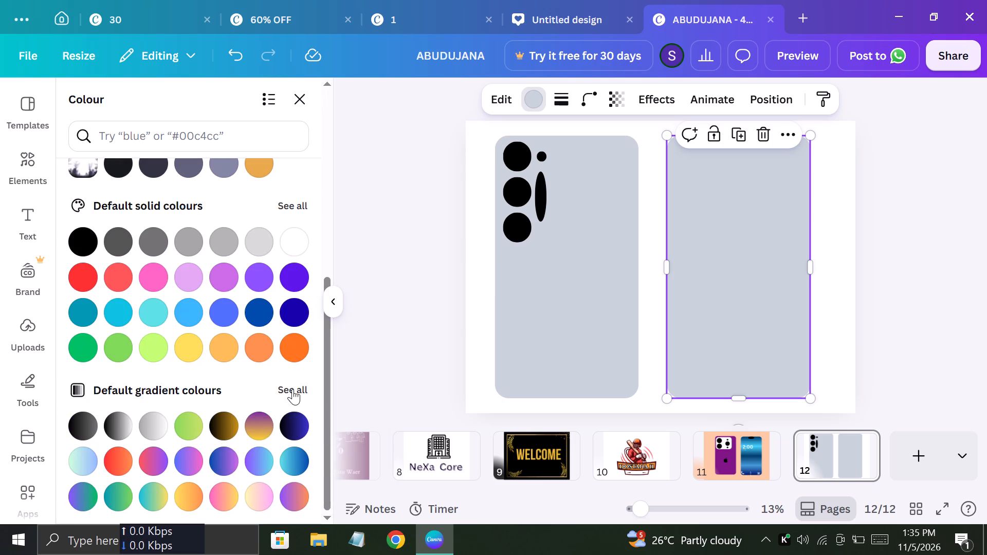
click(293, 389)
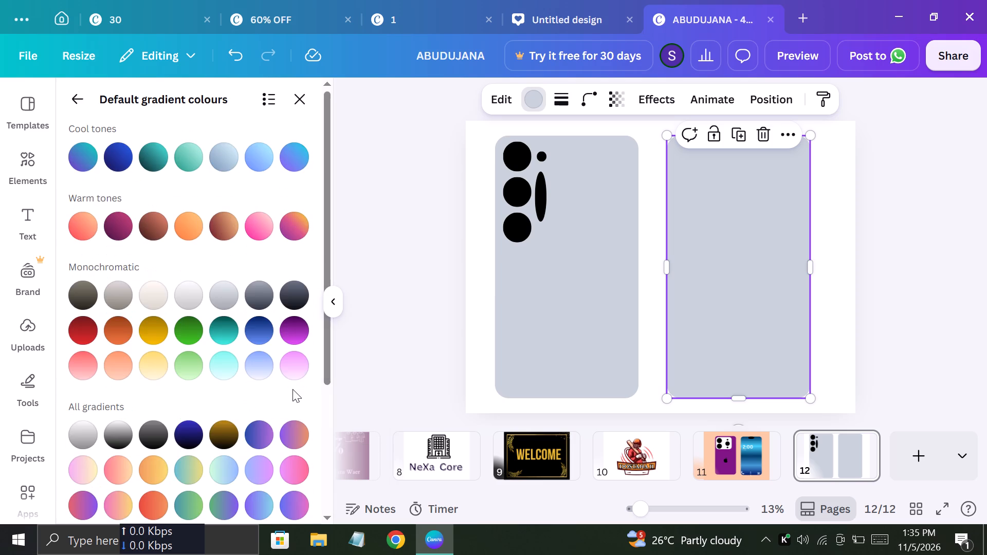
scroll(293, 389, down, 20)
scroll(293, 389, down, 8)
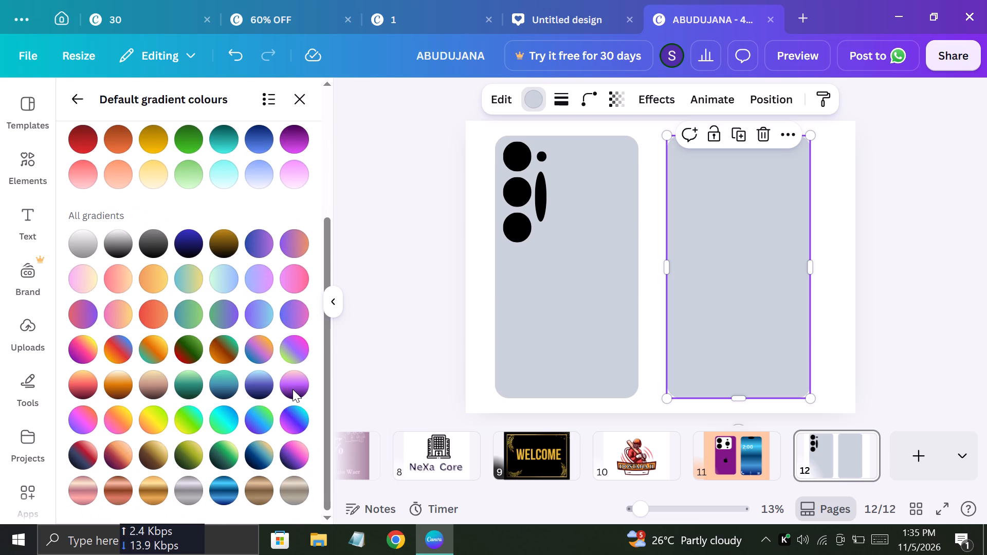
click(179, 487)
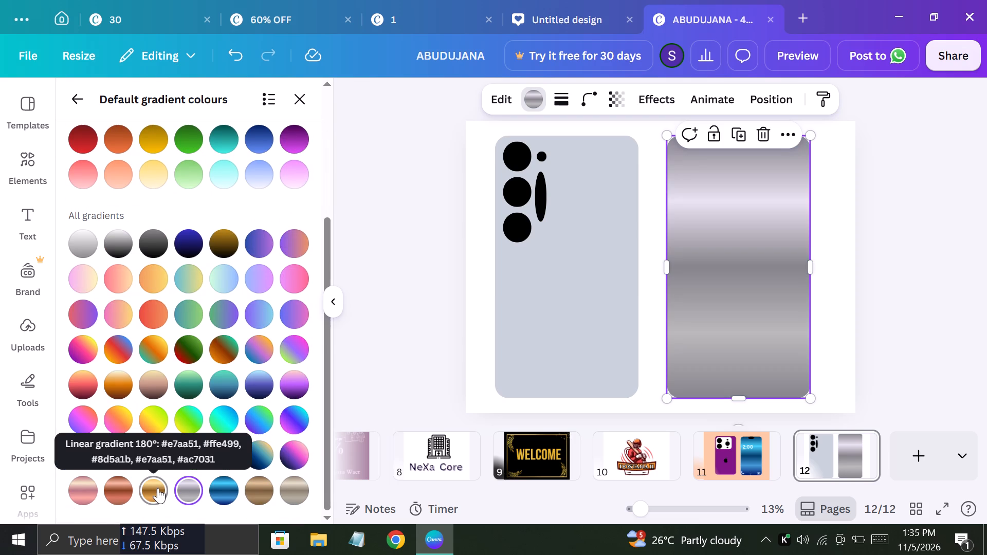
click(158, 488)
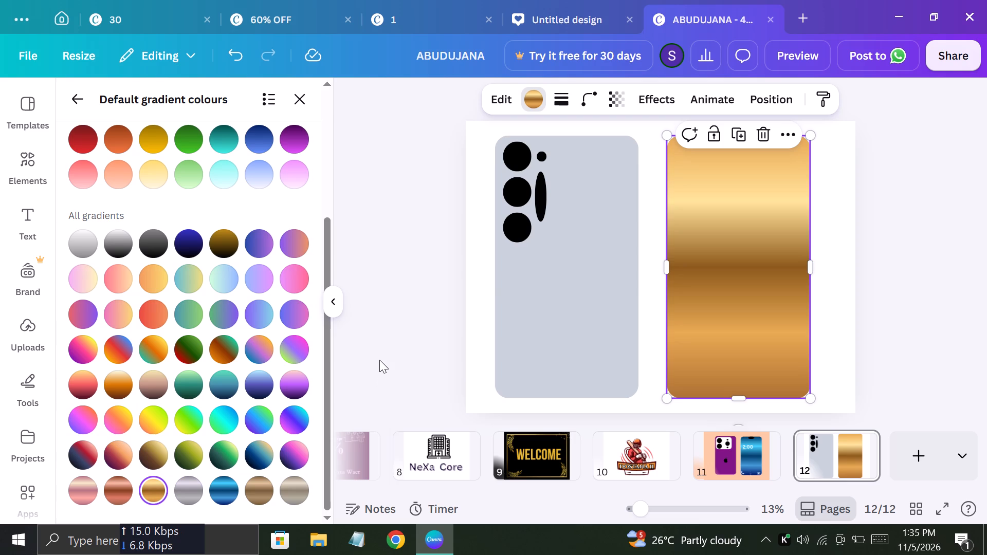
click(379, 360)
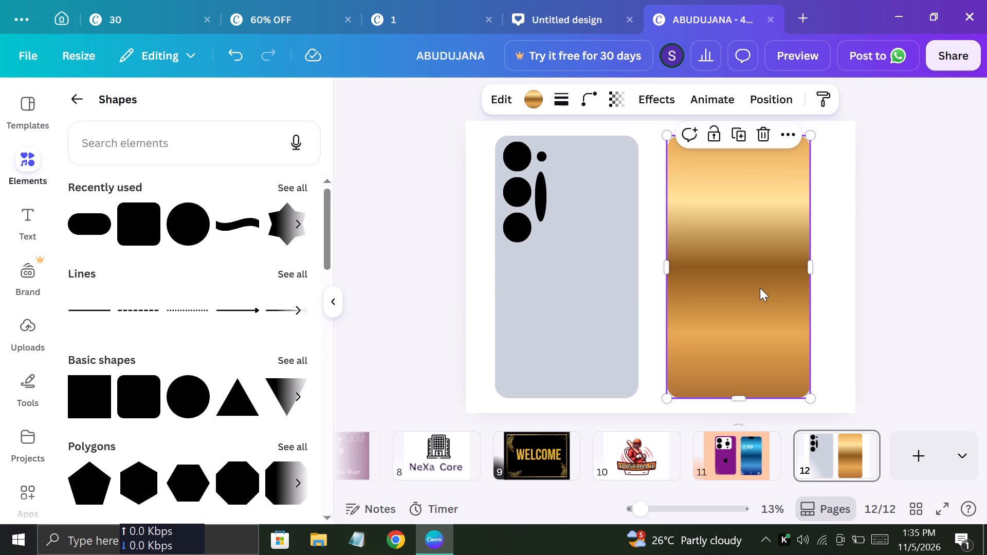
Change the gold gradient on the duplicated rounded rectangle to the diagonal linear style.
click(537, 104)
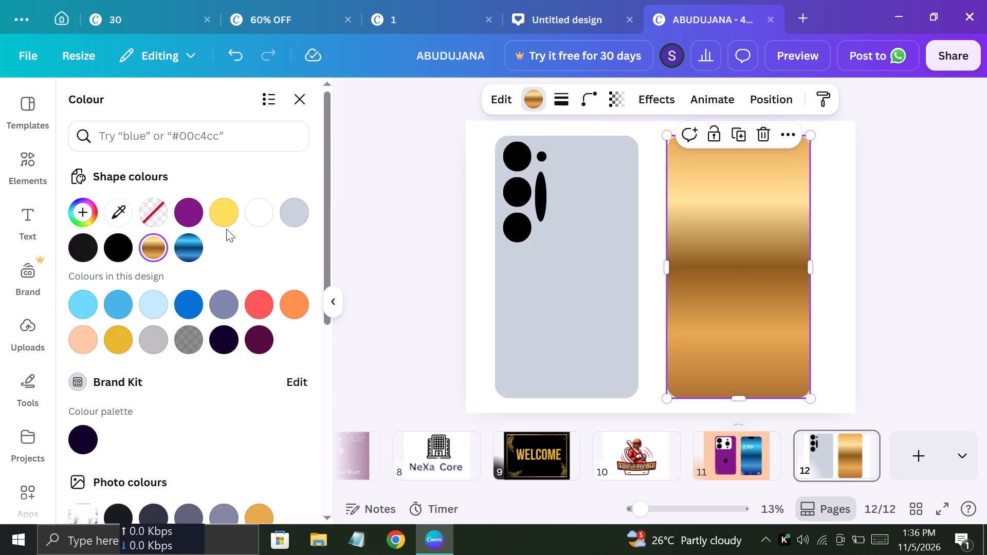
click(142, 248)
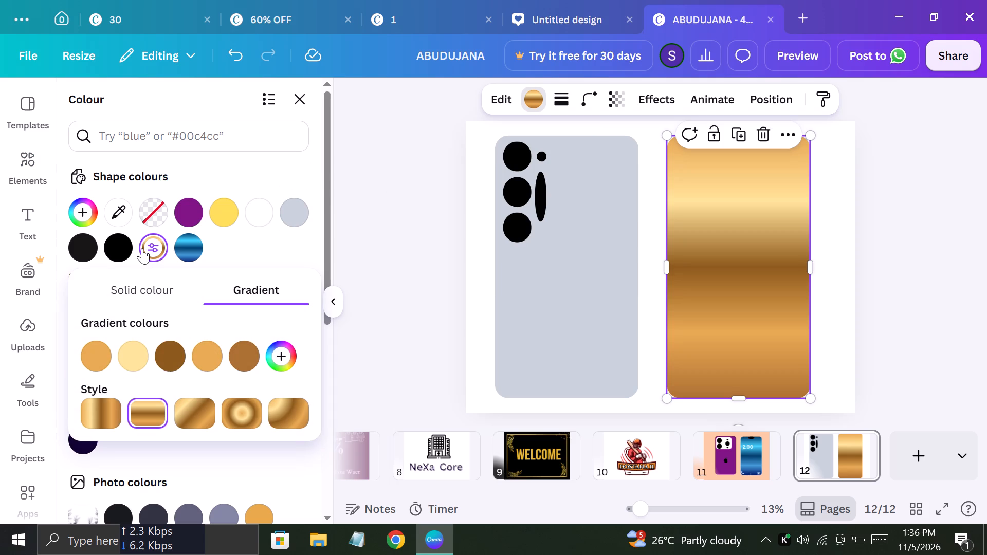
click(194, 417)
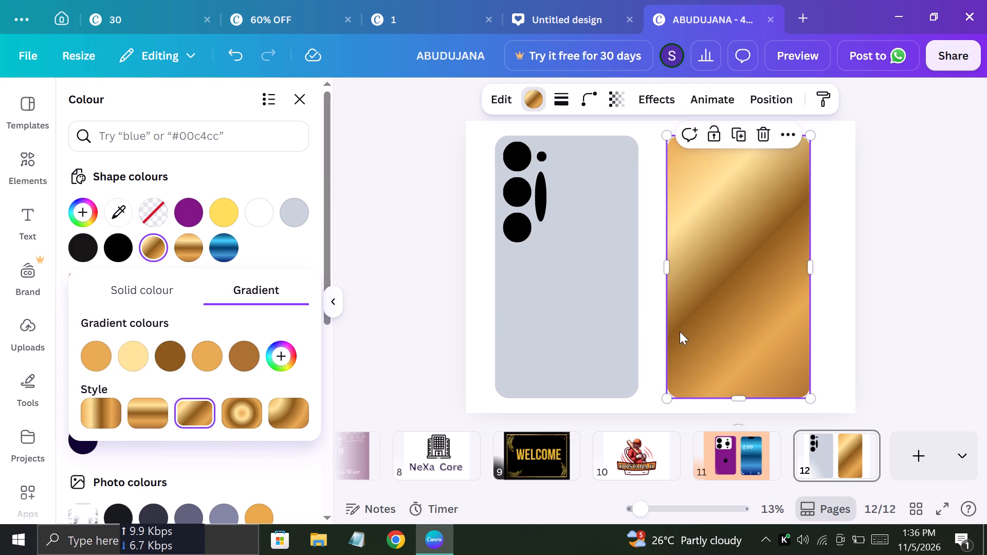
click(948, 208)
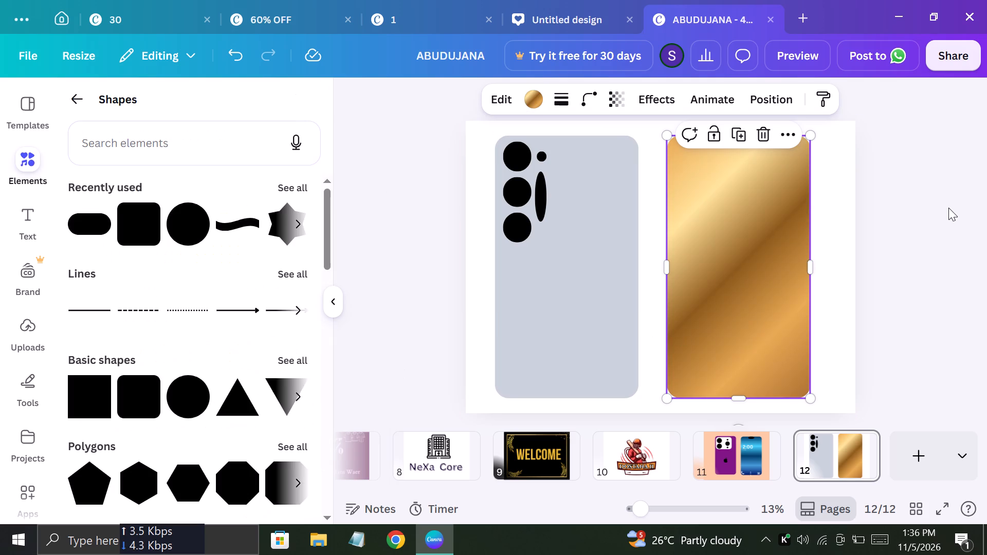
click(948, 208)
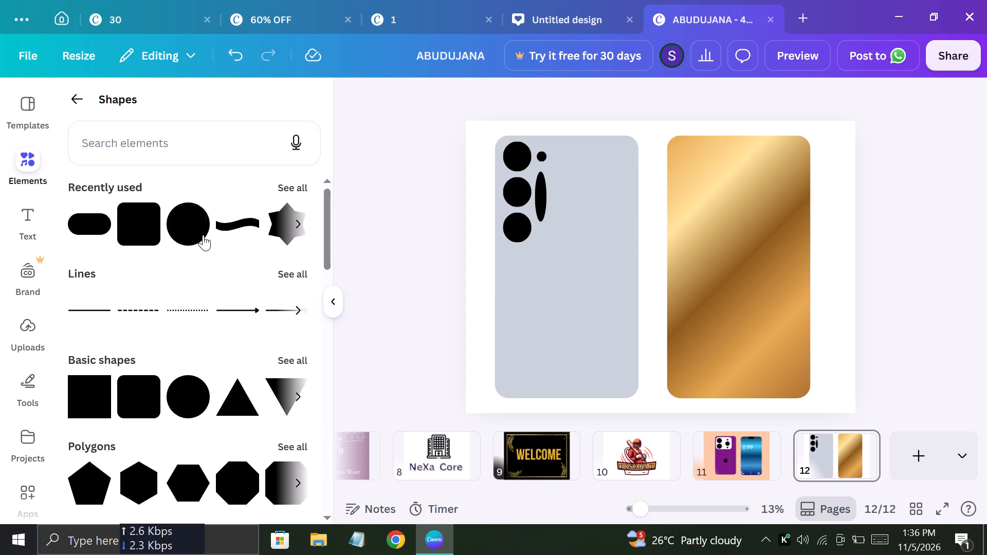
Add a circle shape to the page, shrink it to a small dot, and fill it black.
click(188, 225)
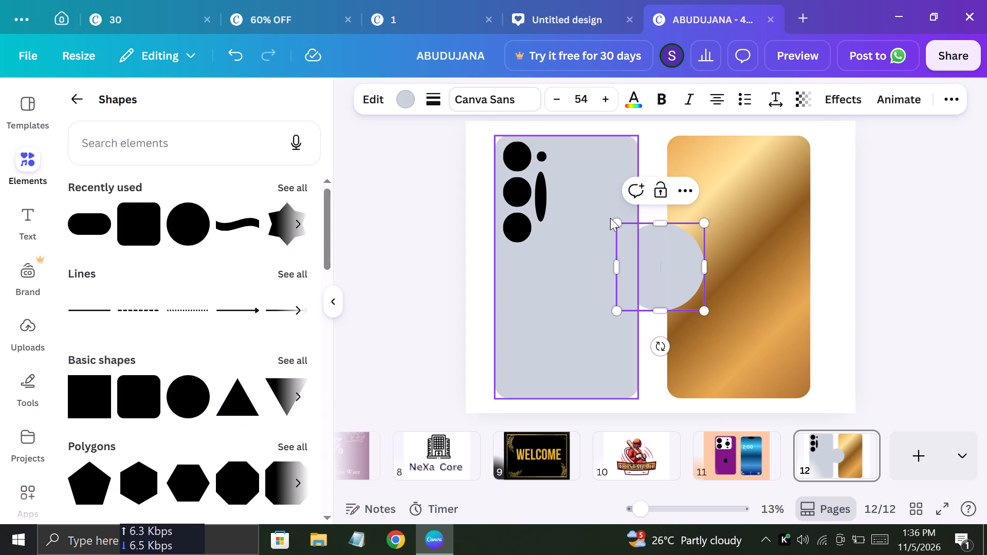
drag(615, 221, 695, 273)
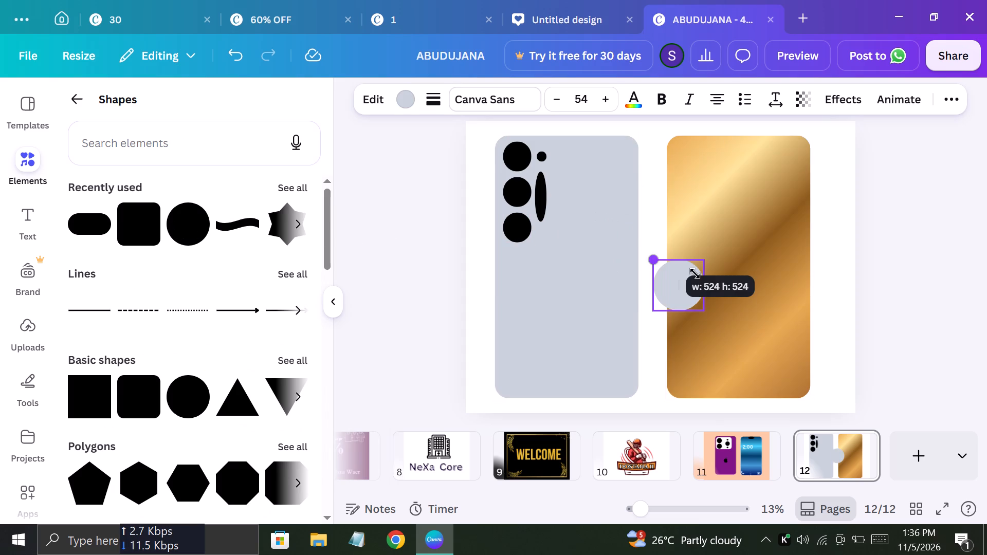
drag(695, 273, 716, 289)
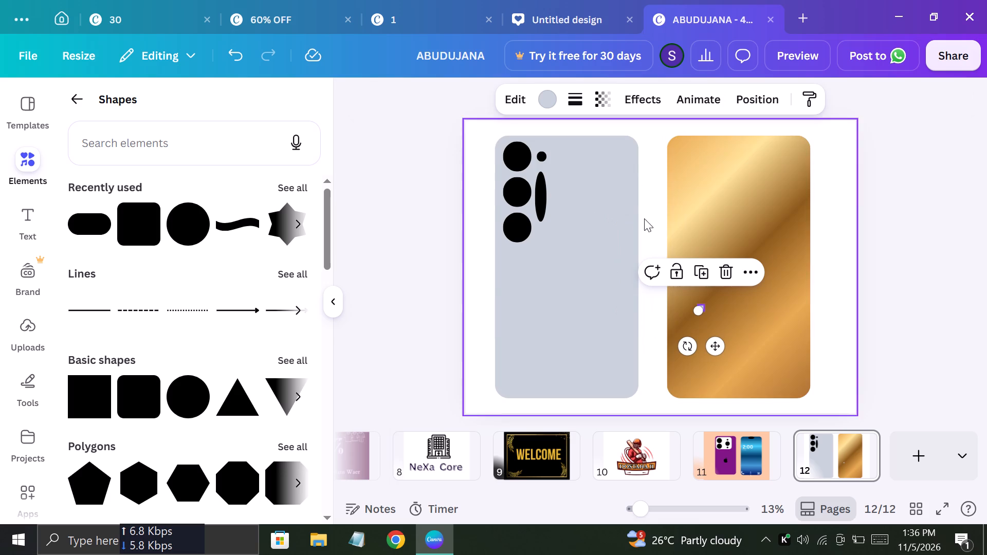
click(549, 96)
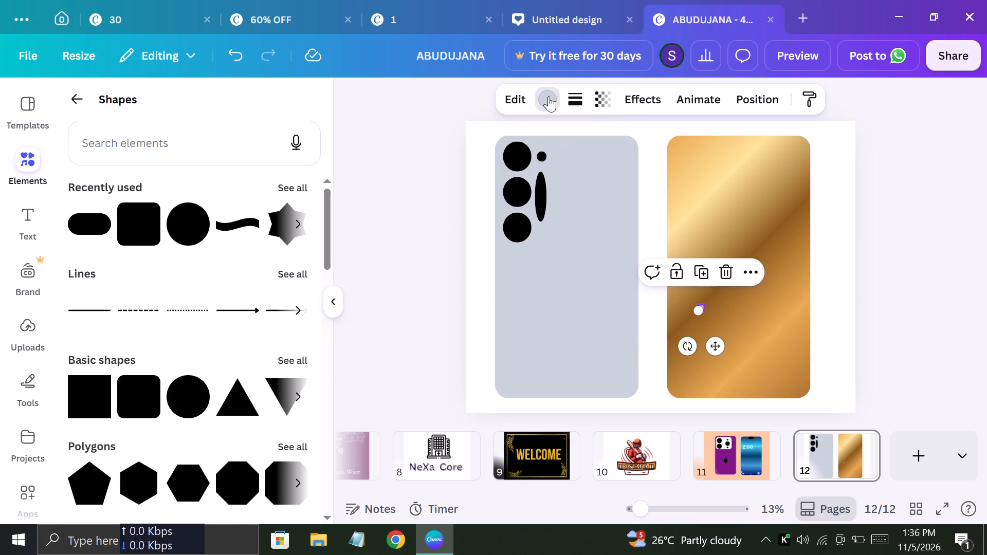
click(113, 247)
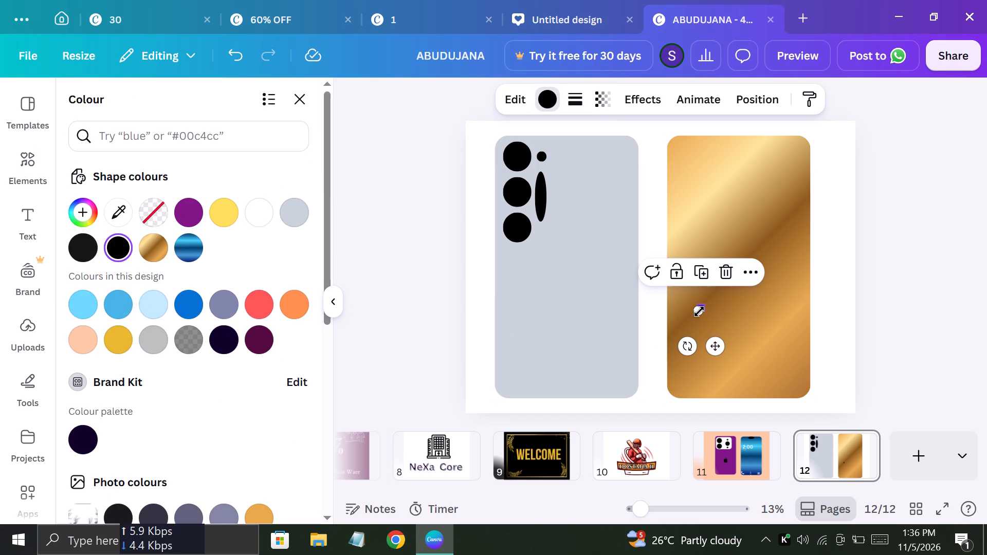
drag(699, 310, 687, 322)
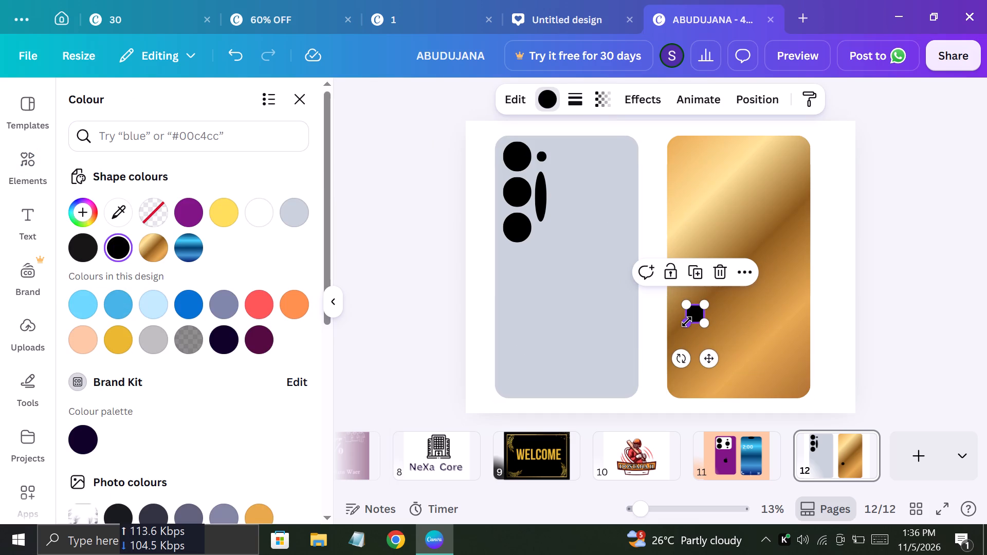
Place the black dot at the top centre of the gold rectangle and shrink it to a punch-hole camera size.
drag(713, 360, 721, 293)
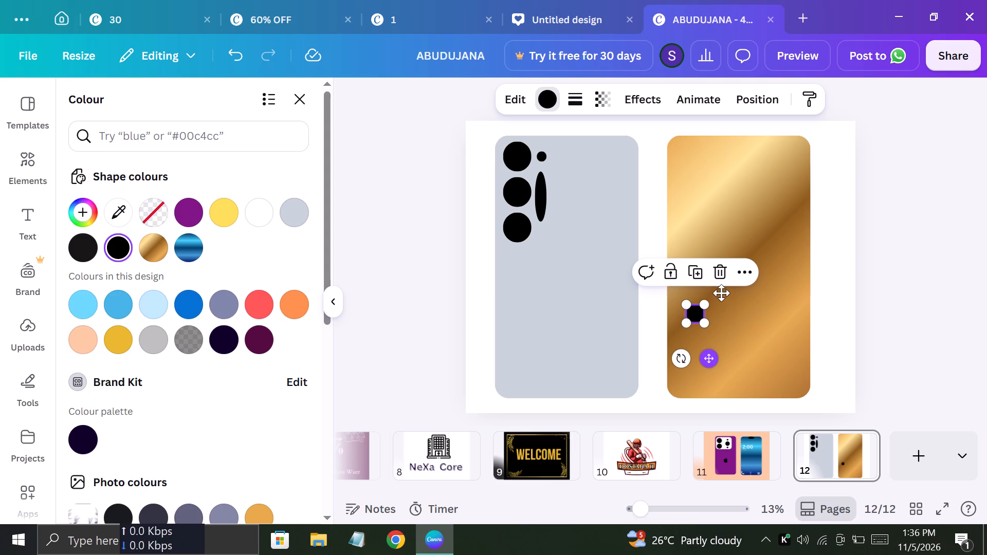
drag(721, 293, 761, 197)
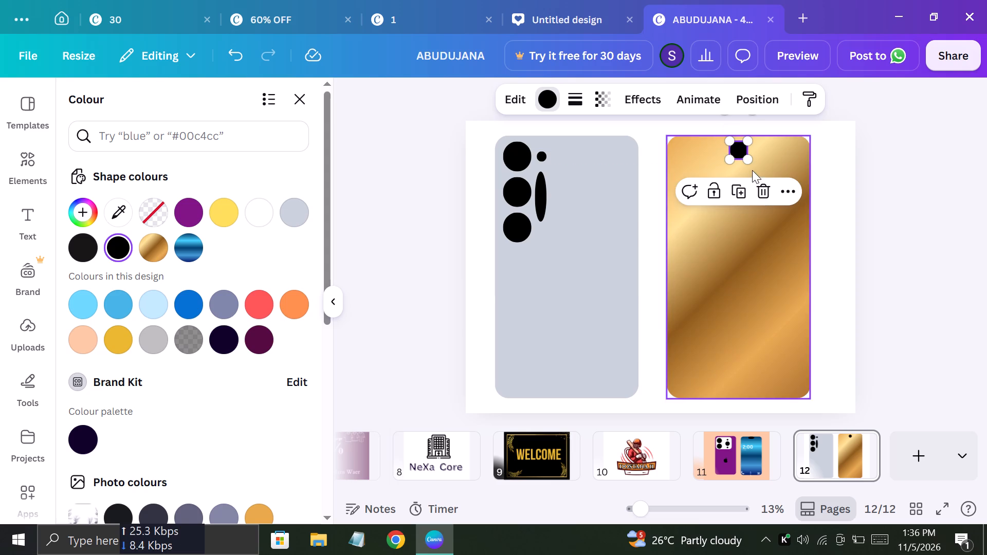
drag(745, 157, 741, 154)
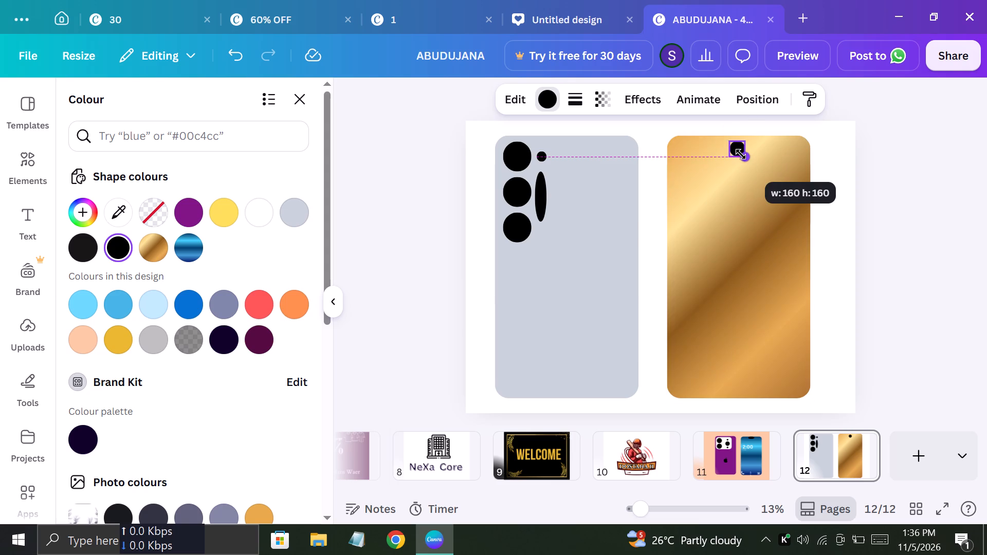
drag(741, 154, 736, 149)
click(883, 174)
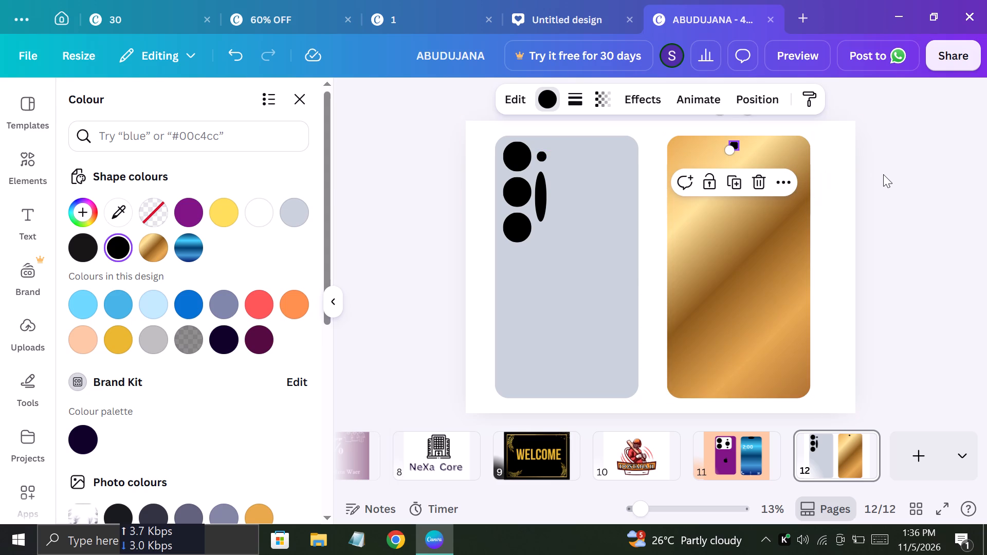
click(883, 174)
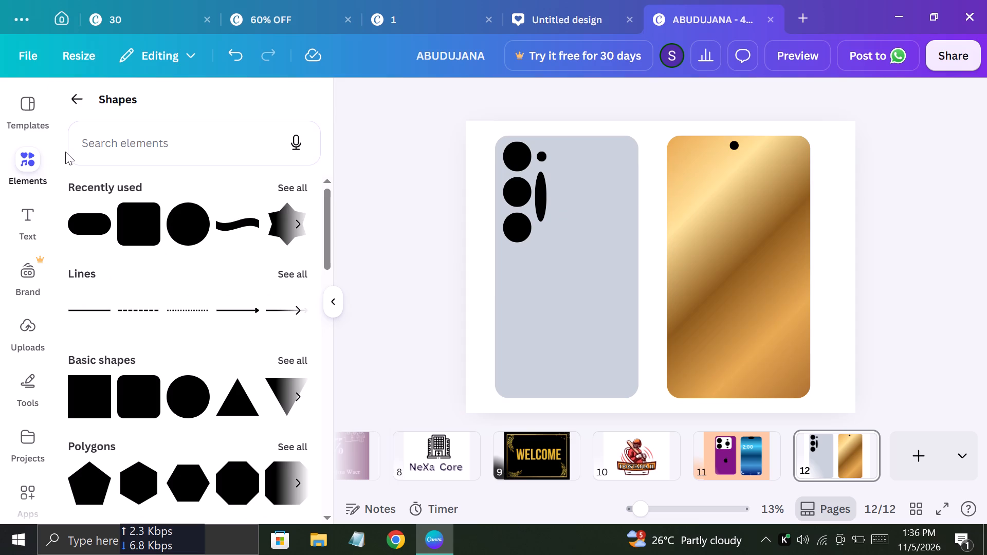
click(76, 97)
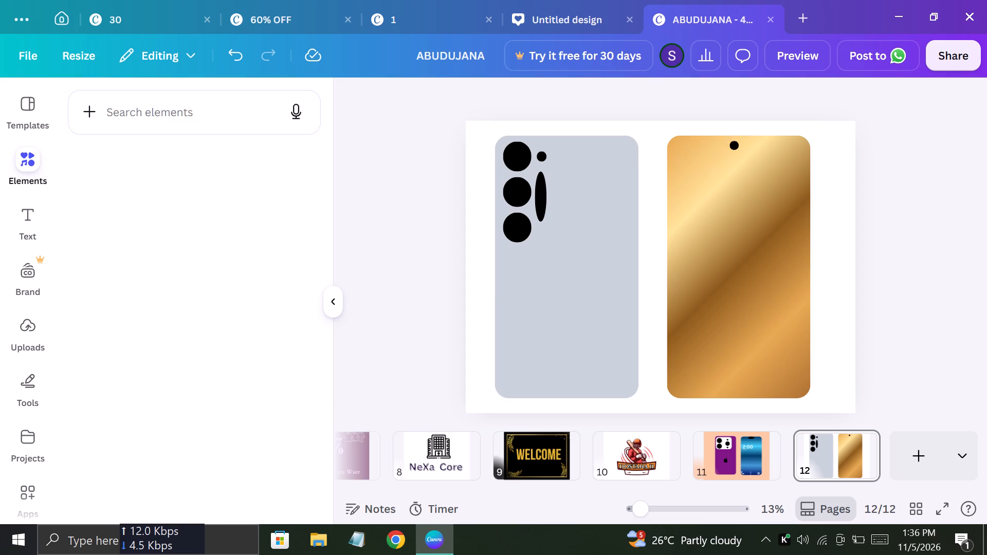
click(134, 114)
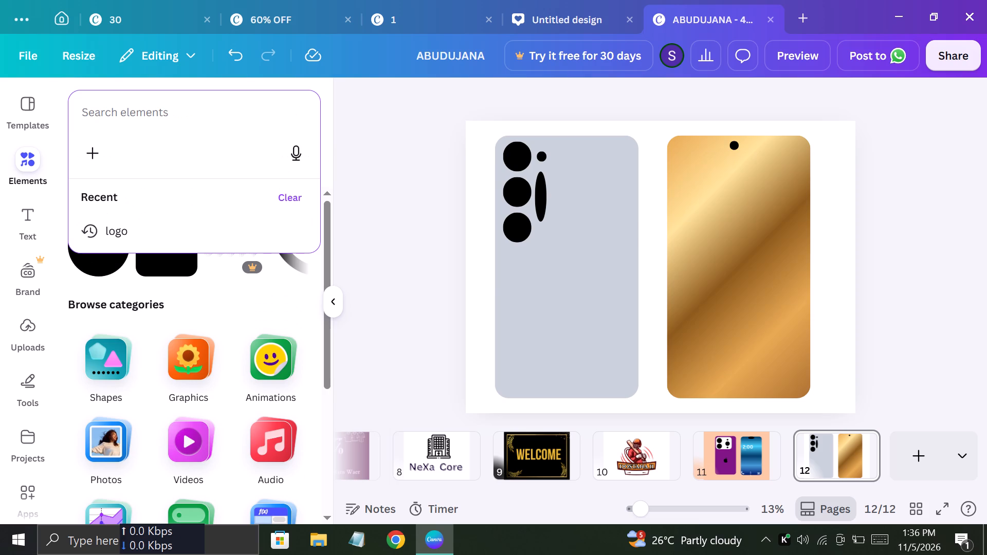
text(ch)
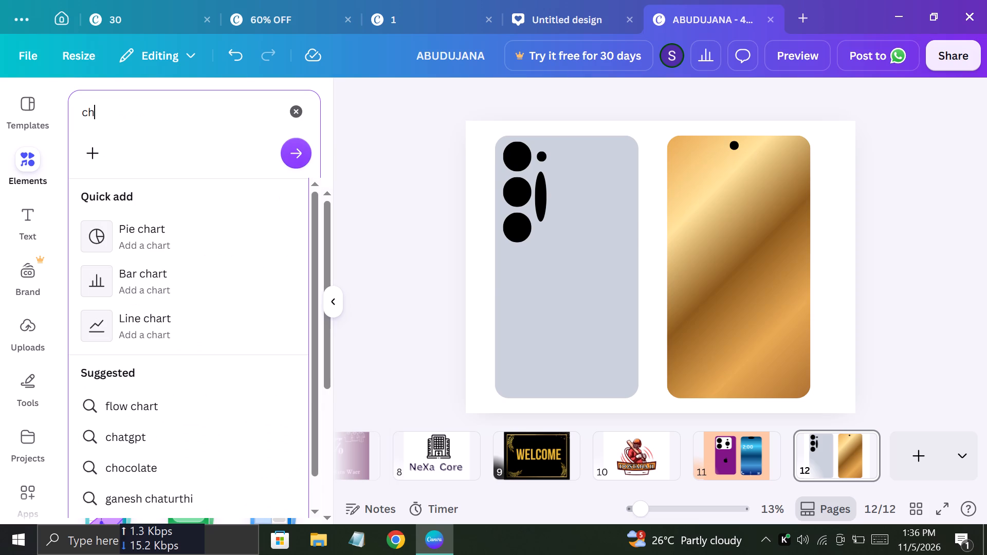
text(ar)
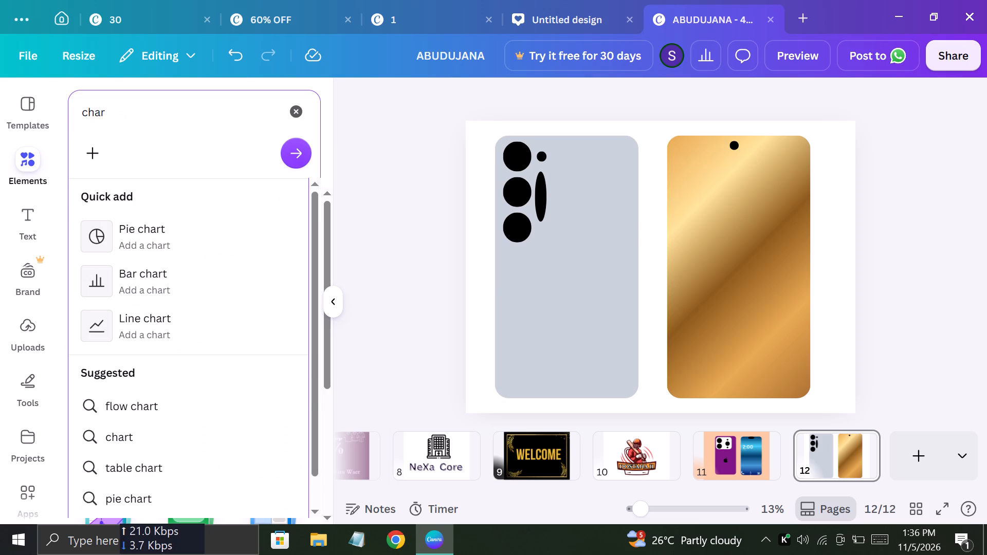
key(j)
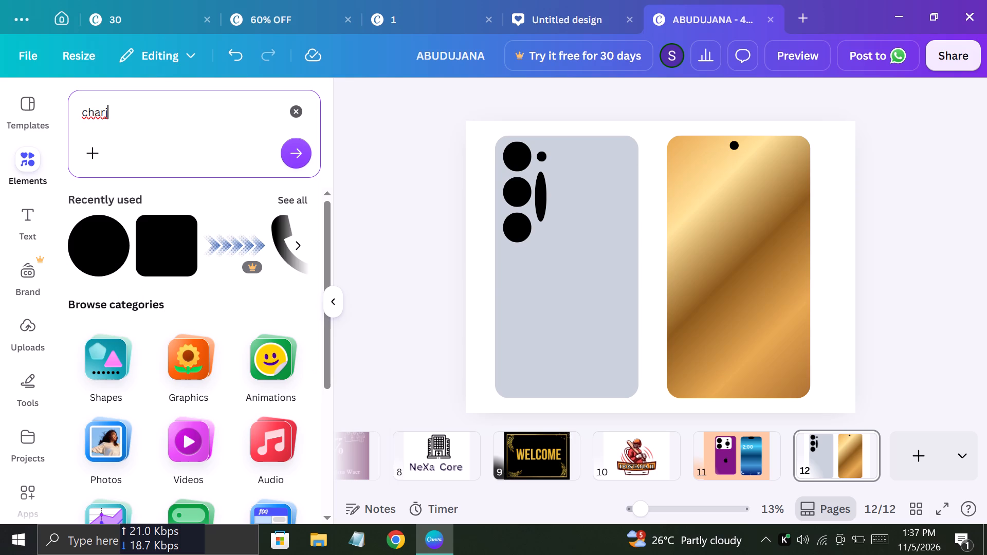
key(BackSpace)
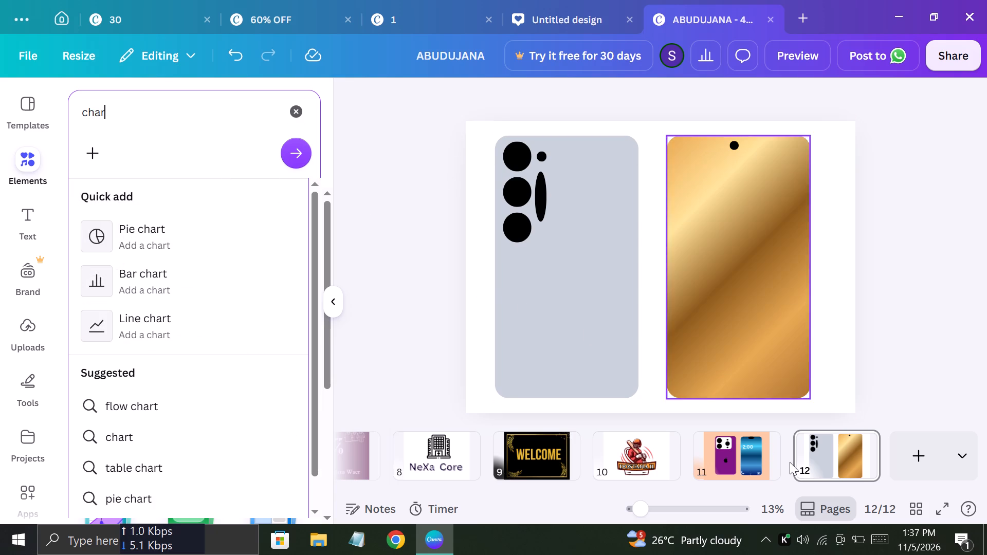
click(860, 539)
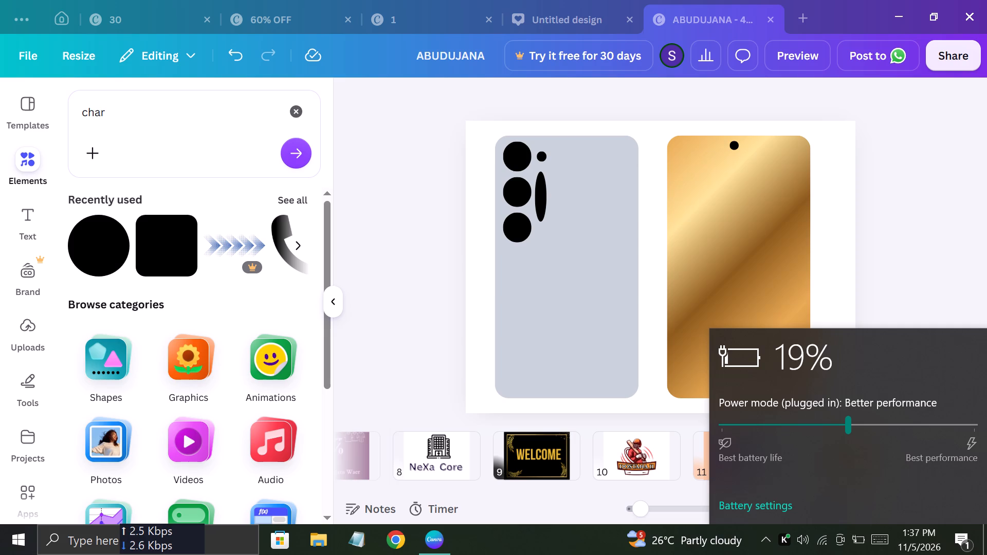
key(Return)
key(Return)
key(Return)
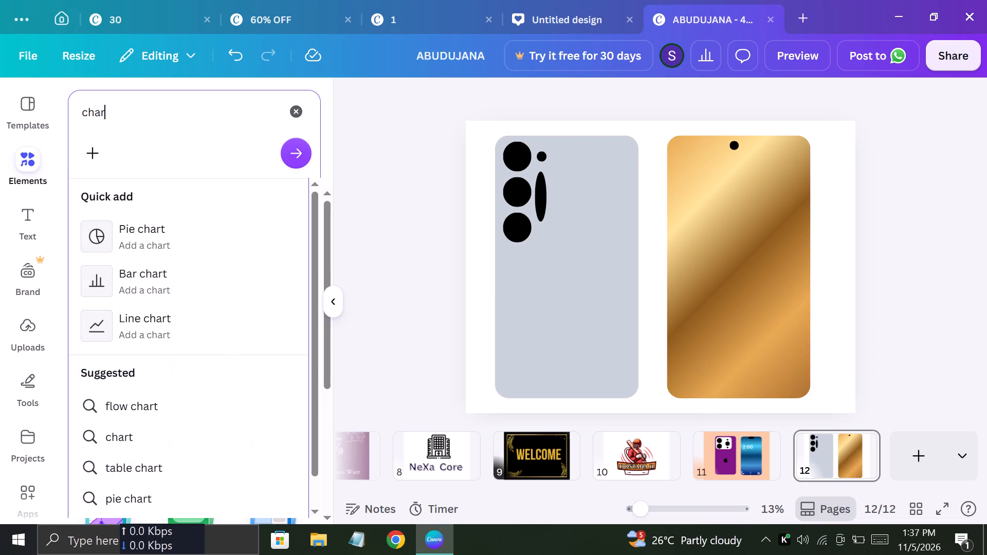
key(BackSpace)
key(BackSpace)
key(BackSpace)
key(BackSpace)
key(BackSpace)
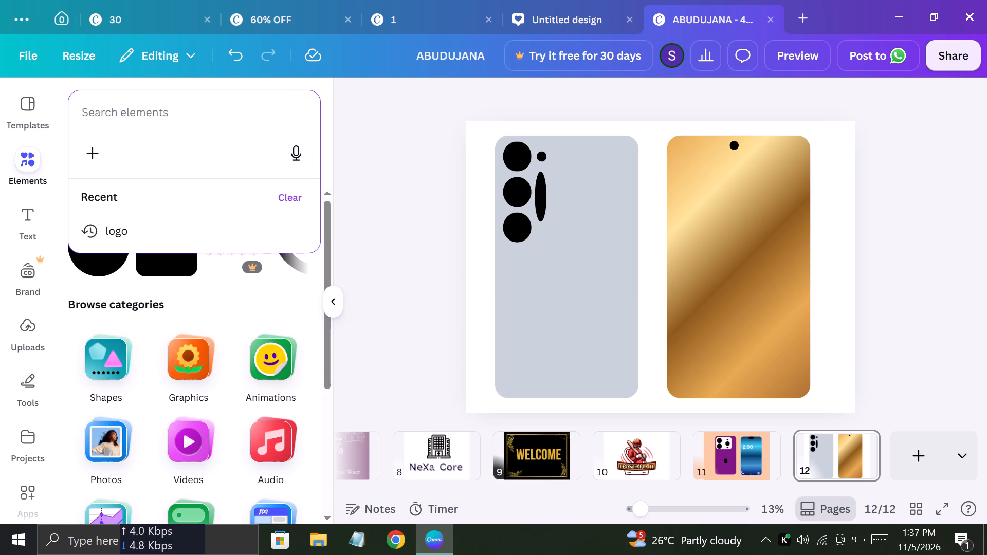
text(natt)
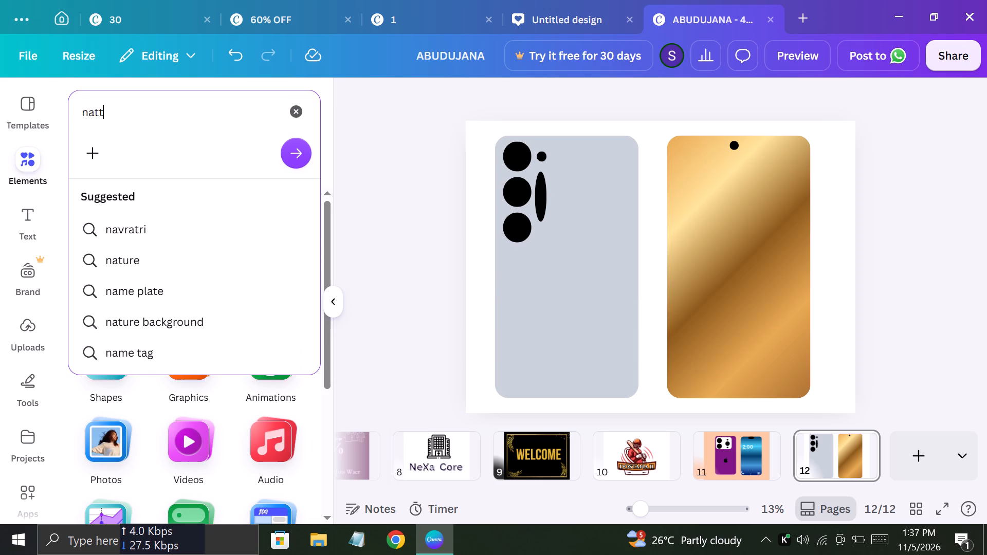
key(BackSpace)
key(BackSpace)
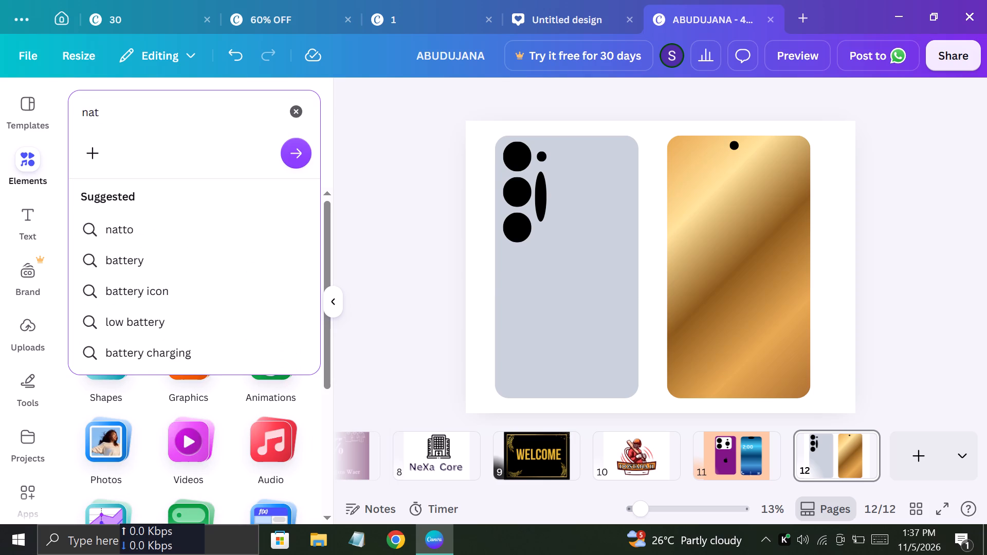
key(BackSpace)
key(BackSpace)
Search the elements library for "batry", correcting the query to "battry", to find battery graphics.
click(141, 103)
text(ba)
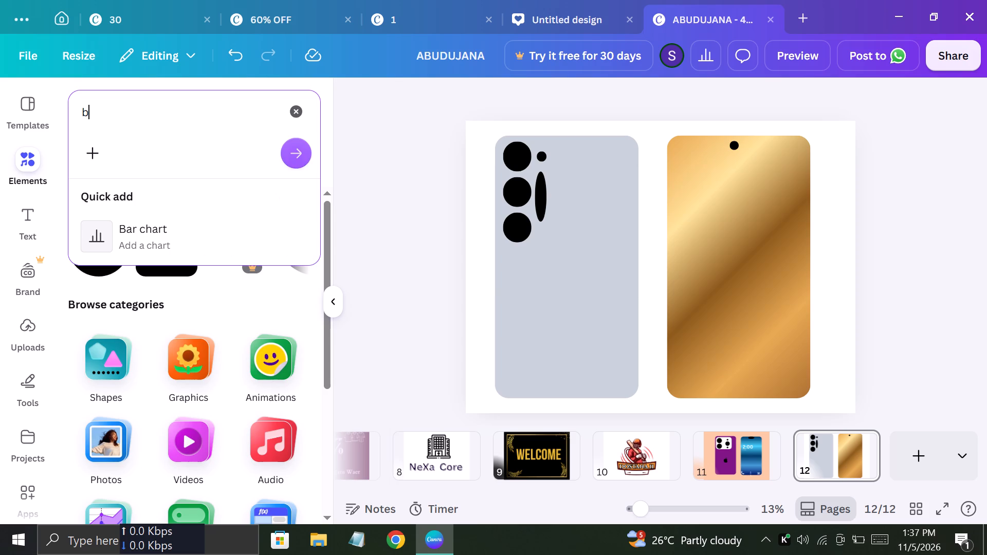
key(t)
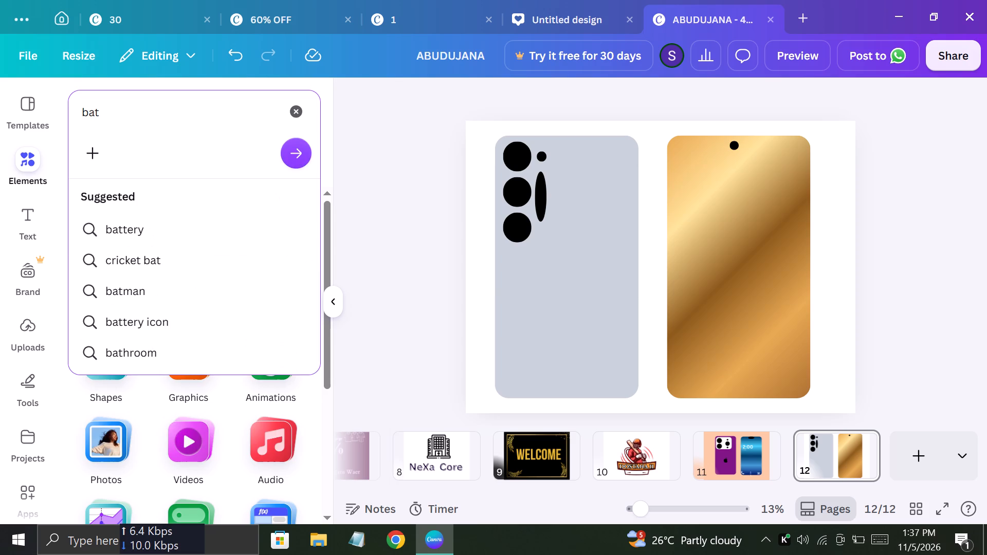
text(ry)
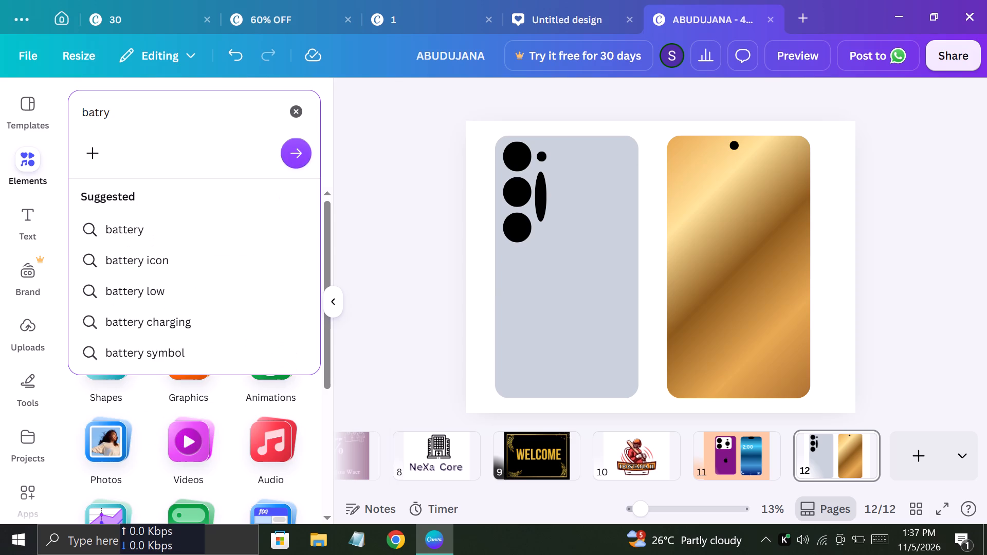
click(293, 143)
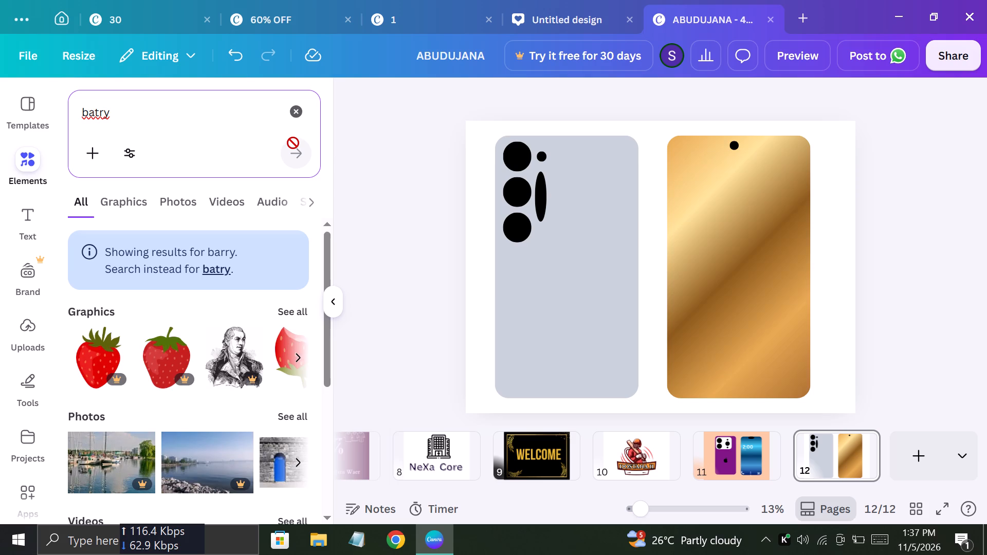
click(98, 110)
key(t)
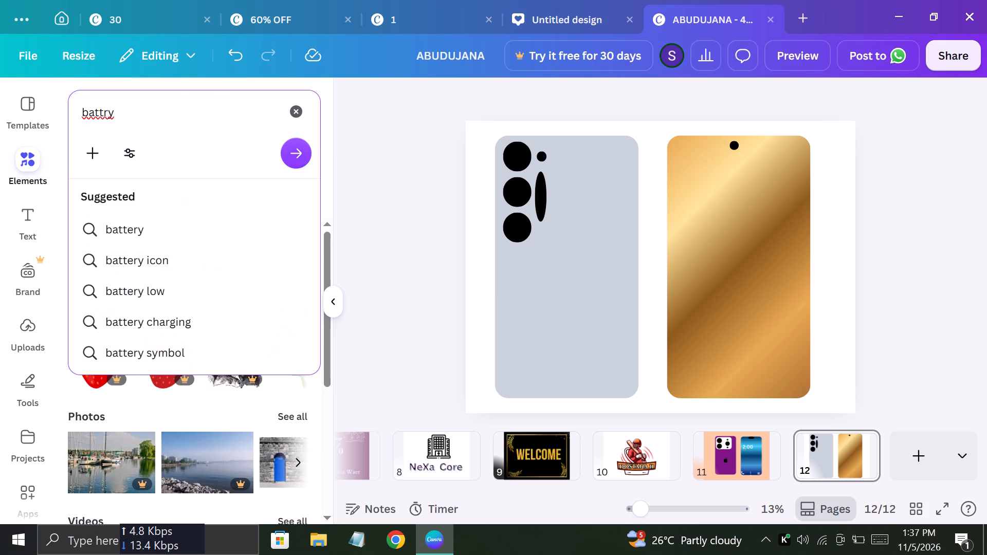
click(303, 151)
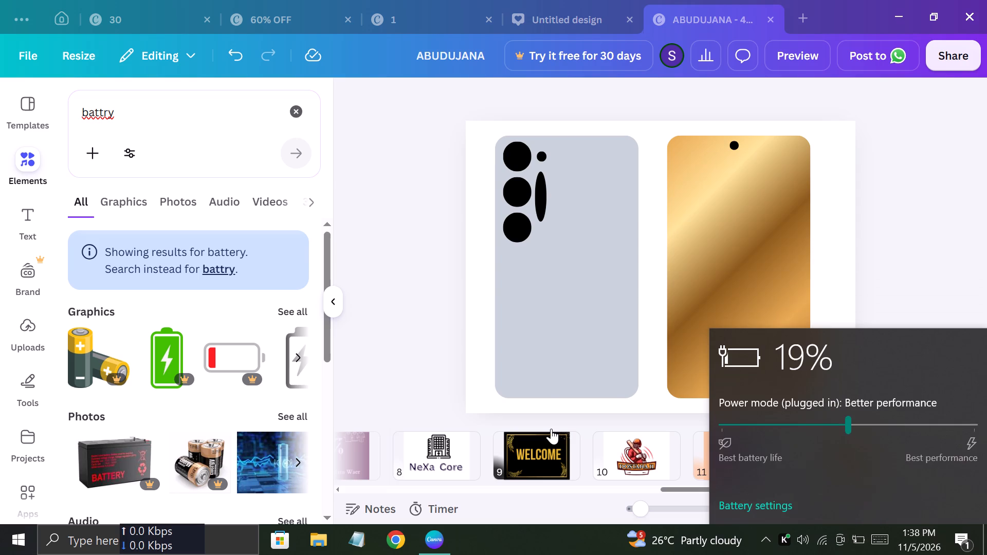
click(439, 380)
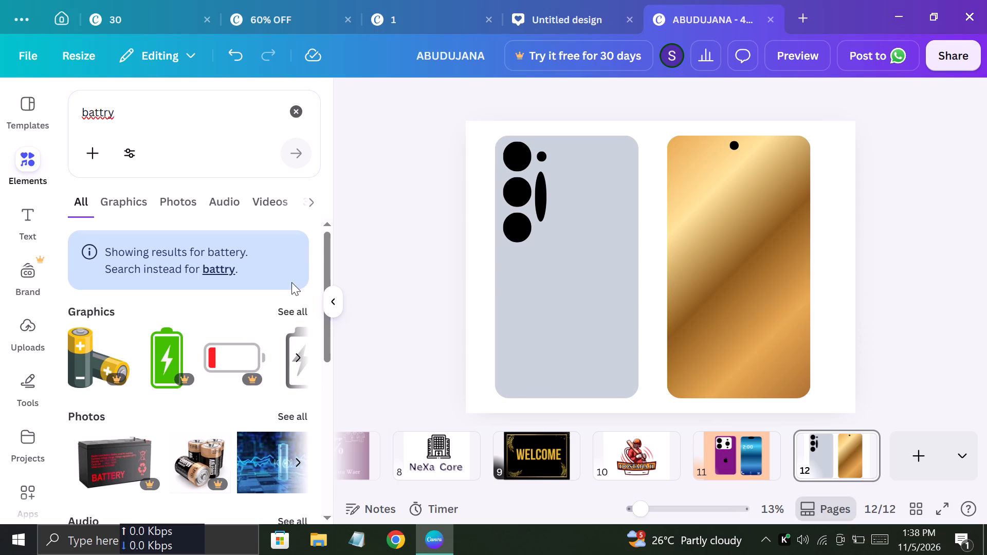
Correct the elements search query to "battery" and run the search.
click(102, 112)
key(e)
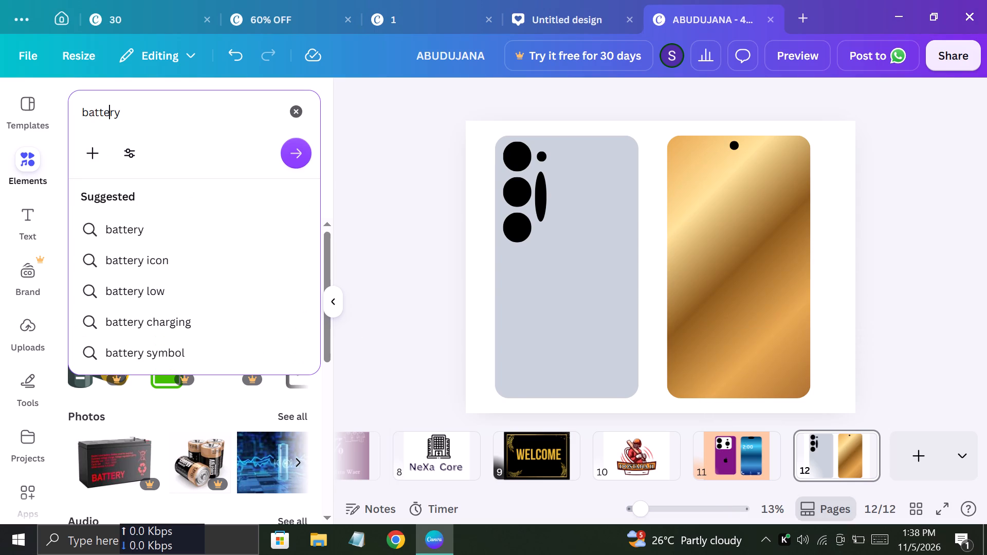
click(307, 149)
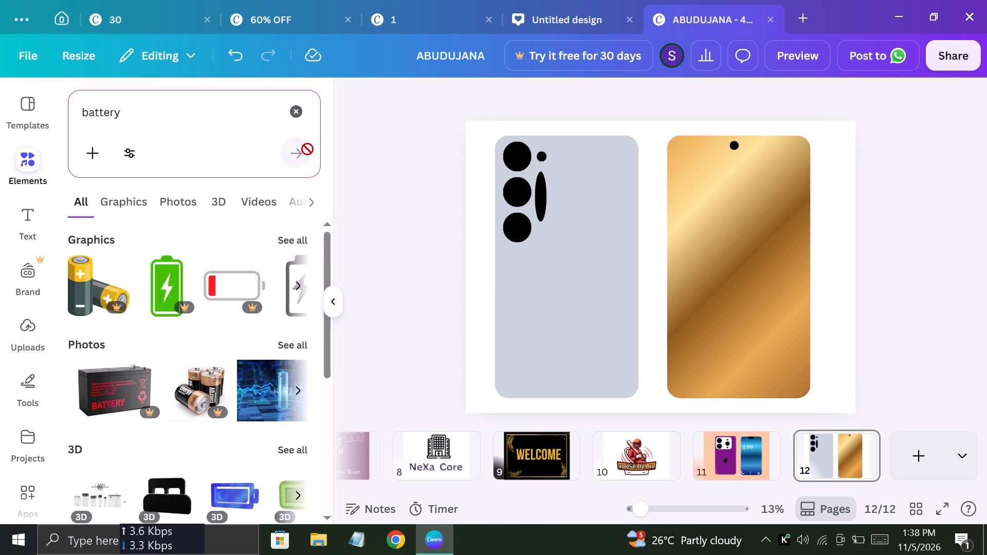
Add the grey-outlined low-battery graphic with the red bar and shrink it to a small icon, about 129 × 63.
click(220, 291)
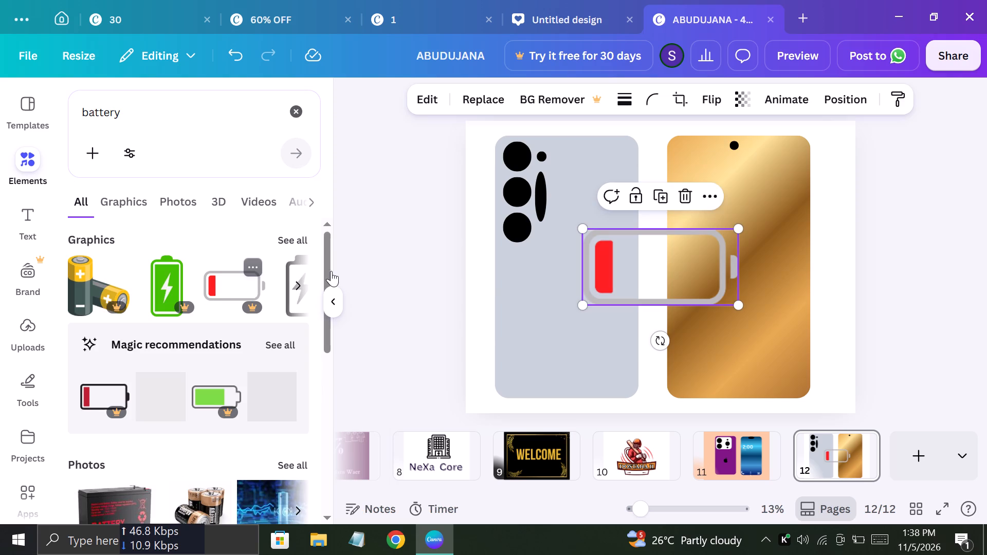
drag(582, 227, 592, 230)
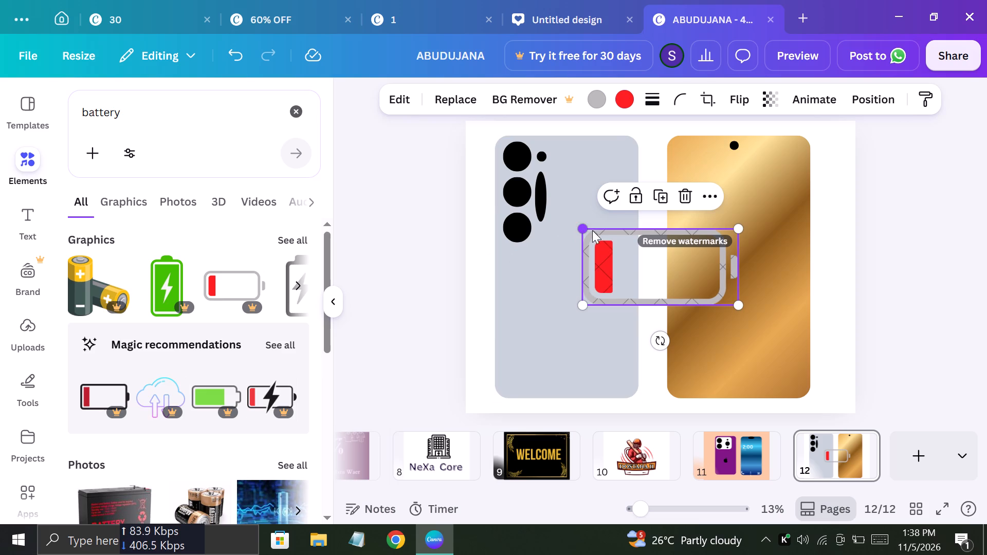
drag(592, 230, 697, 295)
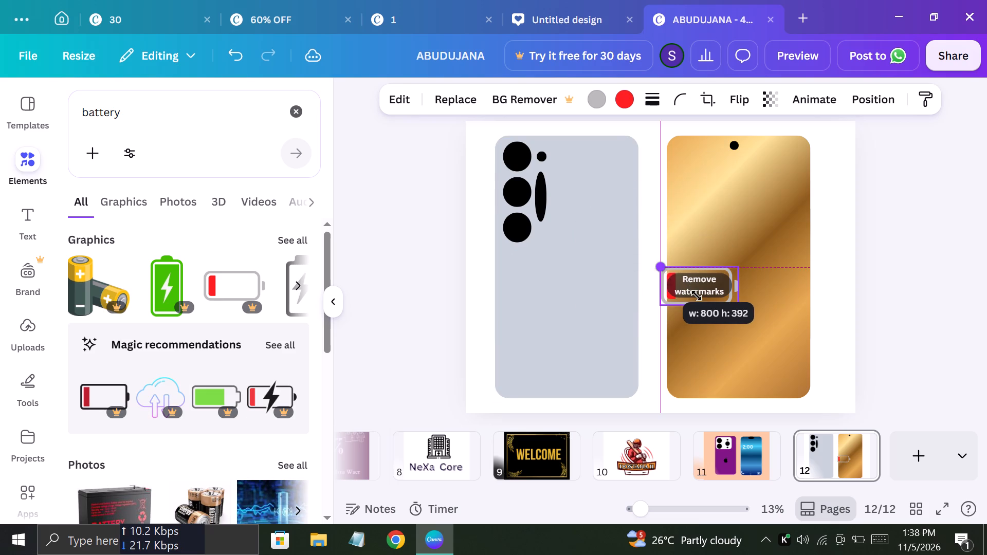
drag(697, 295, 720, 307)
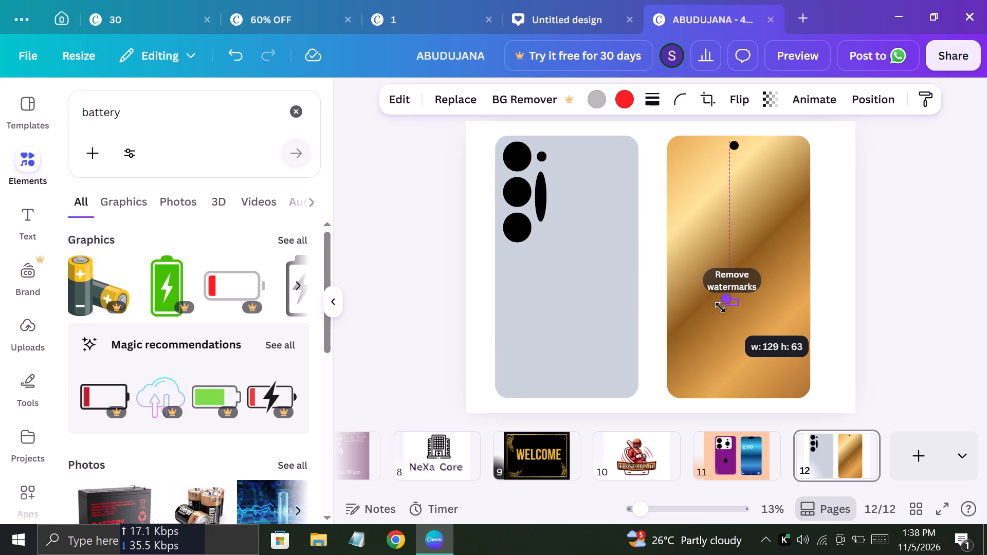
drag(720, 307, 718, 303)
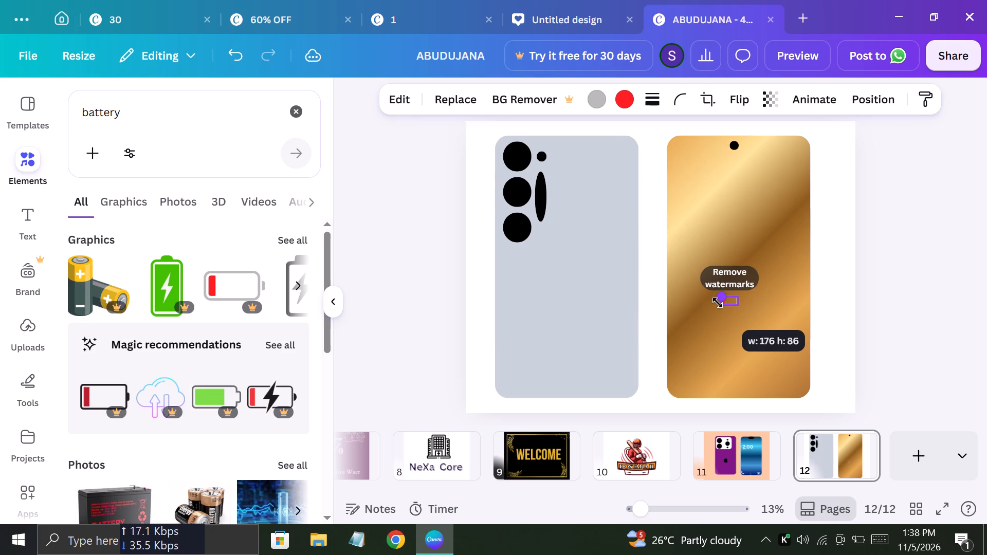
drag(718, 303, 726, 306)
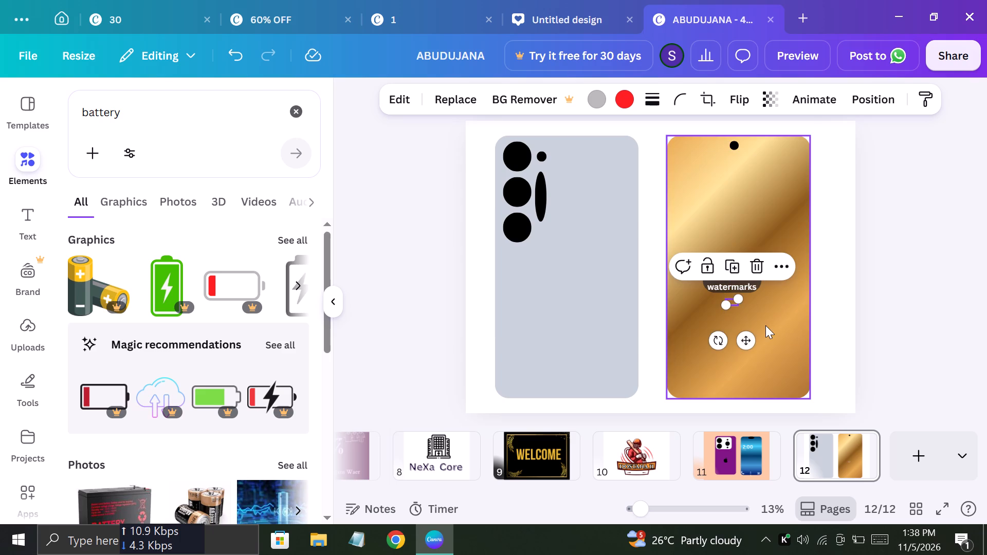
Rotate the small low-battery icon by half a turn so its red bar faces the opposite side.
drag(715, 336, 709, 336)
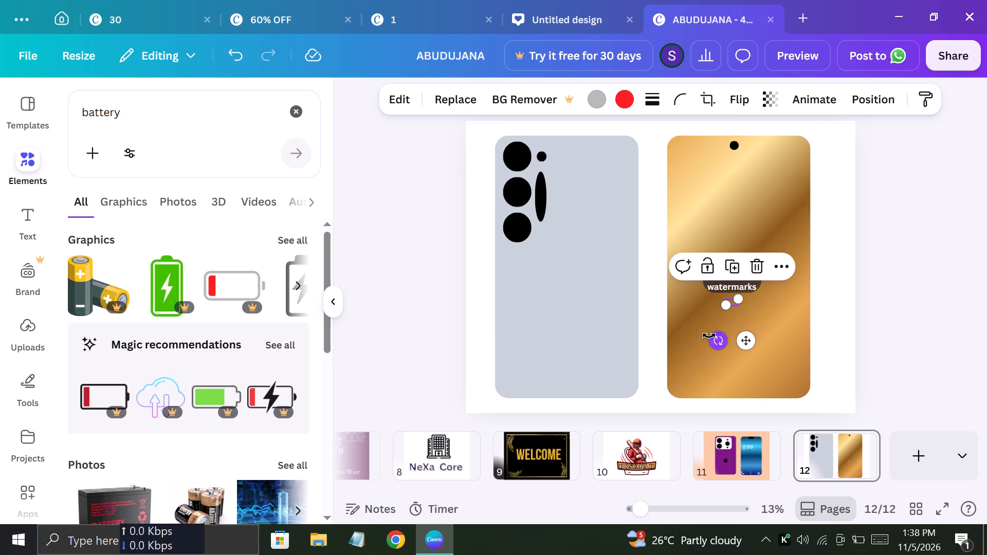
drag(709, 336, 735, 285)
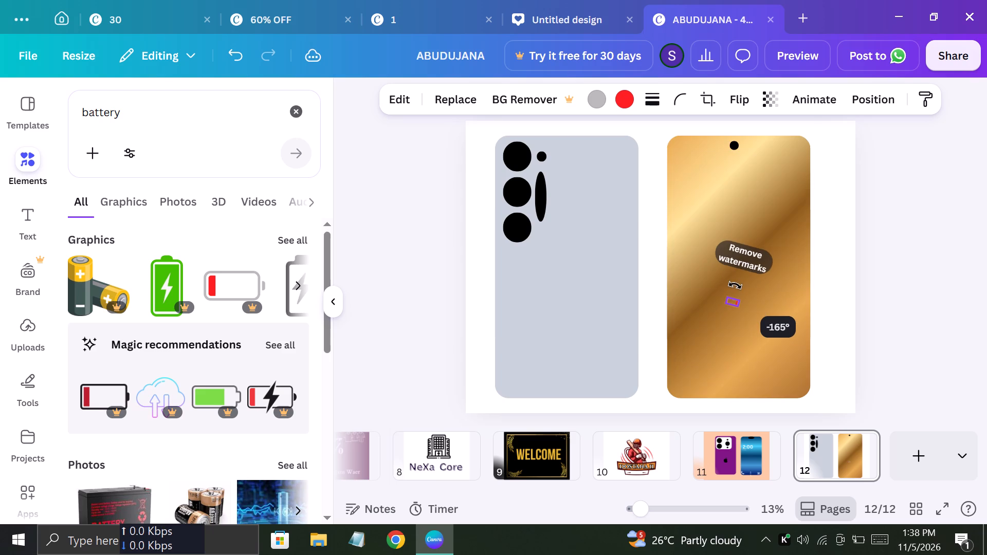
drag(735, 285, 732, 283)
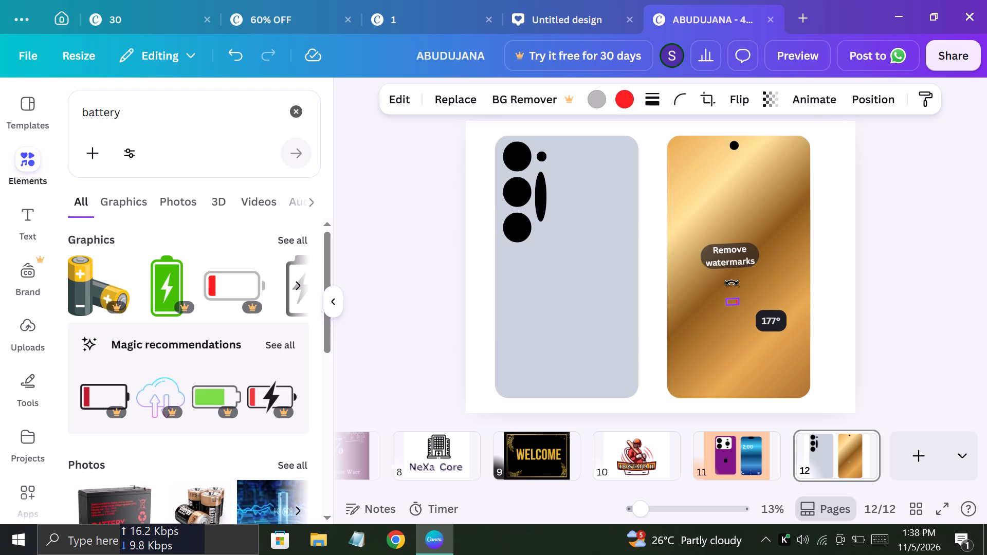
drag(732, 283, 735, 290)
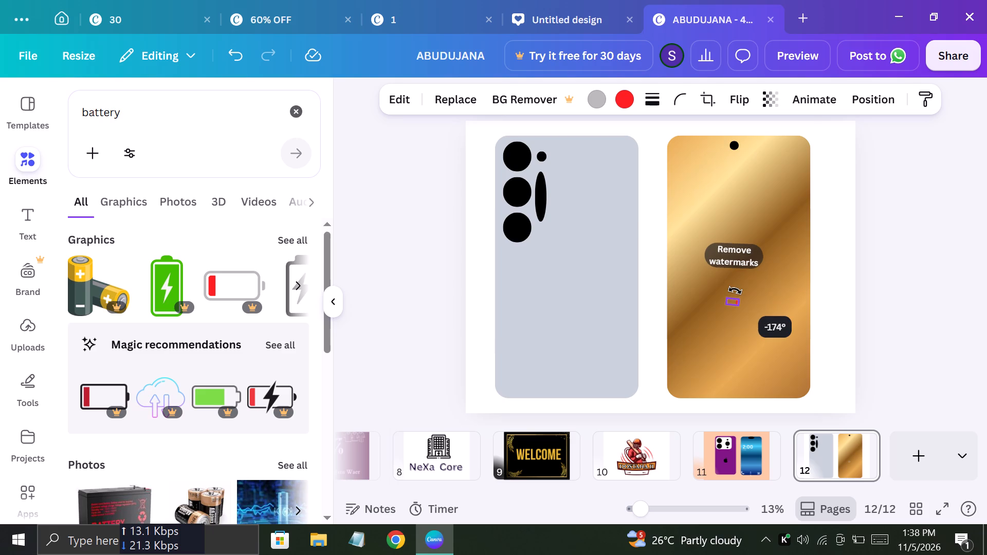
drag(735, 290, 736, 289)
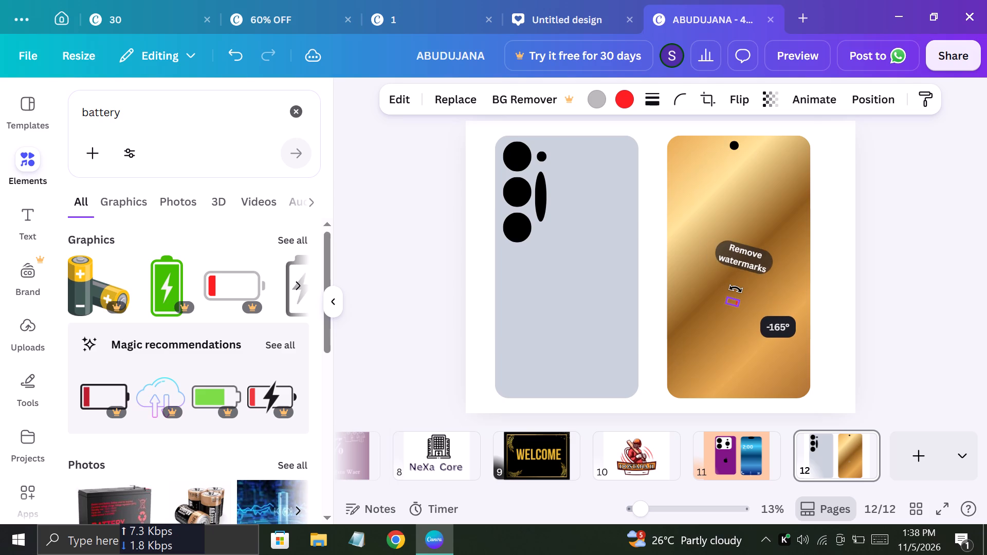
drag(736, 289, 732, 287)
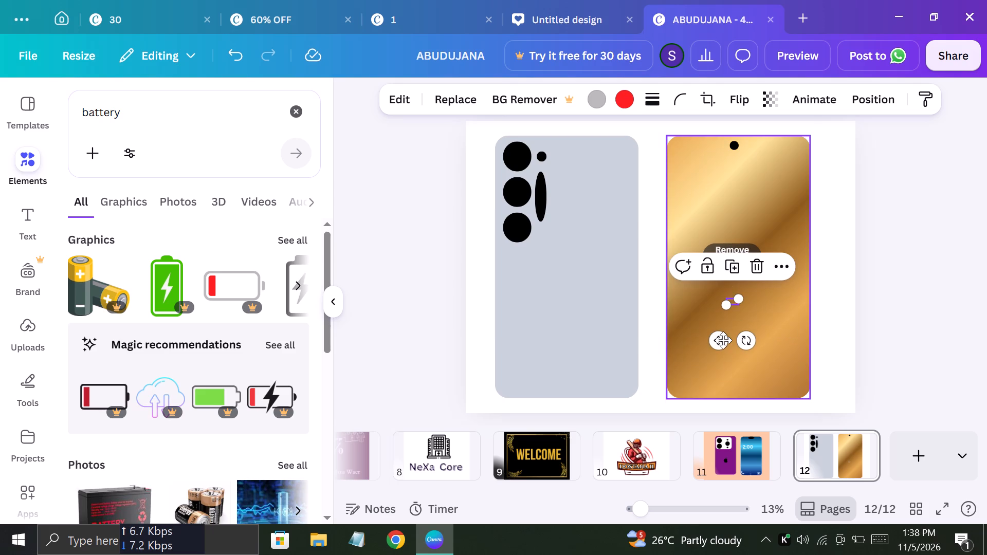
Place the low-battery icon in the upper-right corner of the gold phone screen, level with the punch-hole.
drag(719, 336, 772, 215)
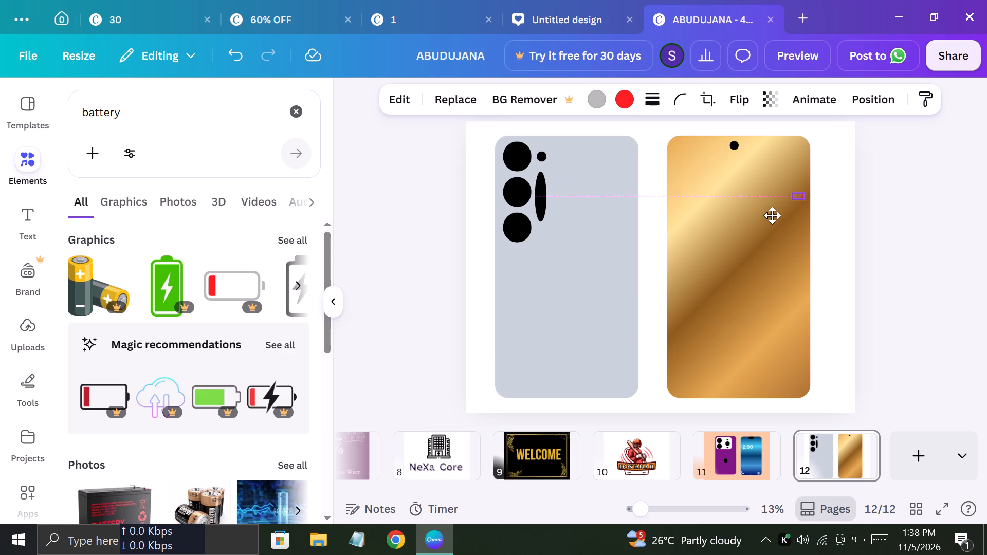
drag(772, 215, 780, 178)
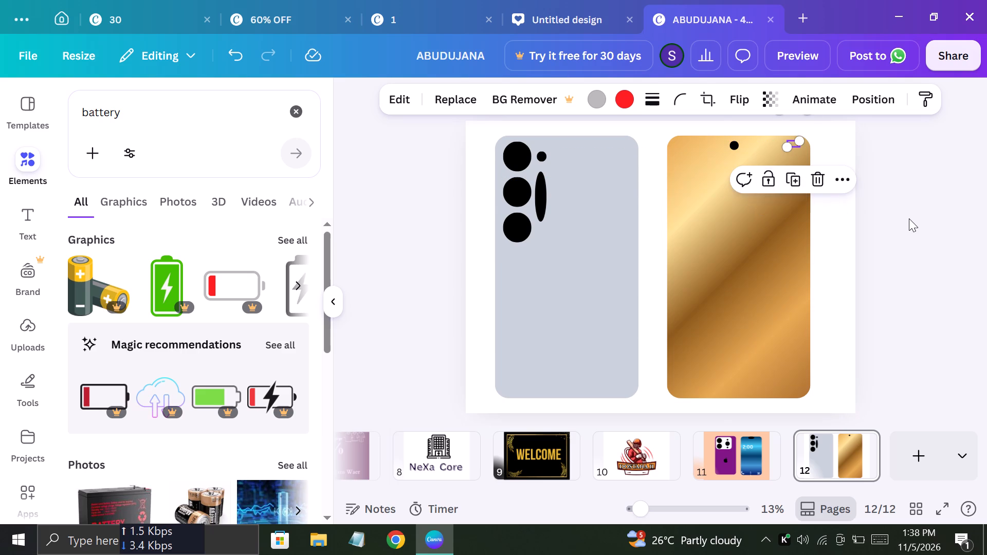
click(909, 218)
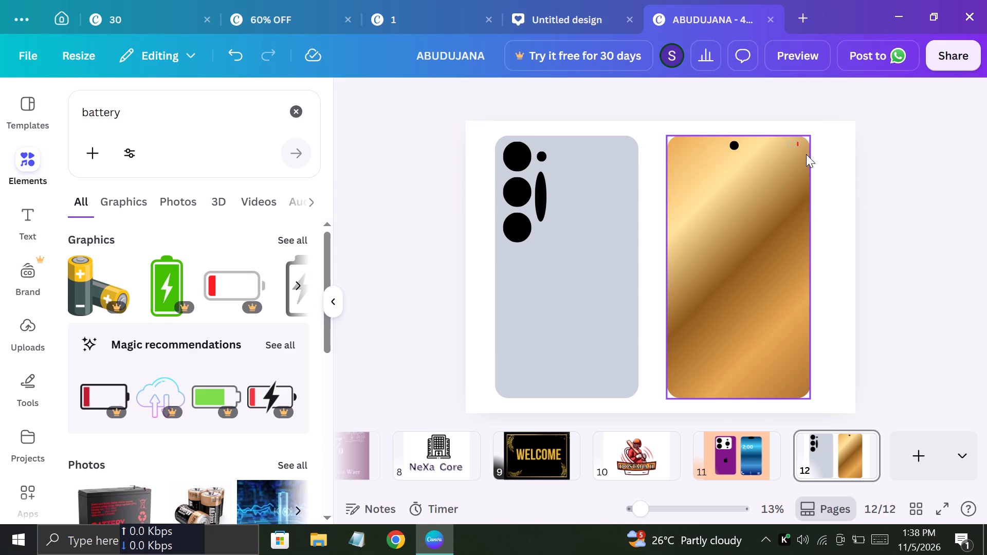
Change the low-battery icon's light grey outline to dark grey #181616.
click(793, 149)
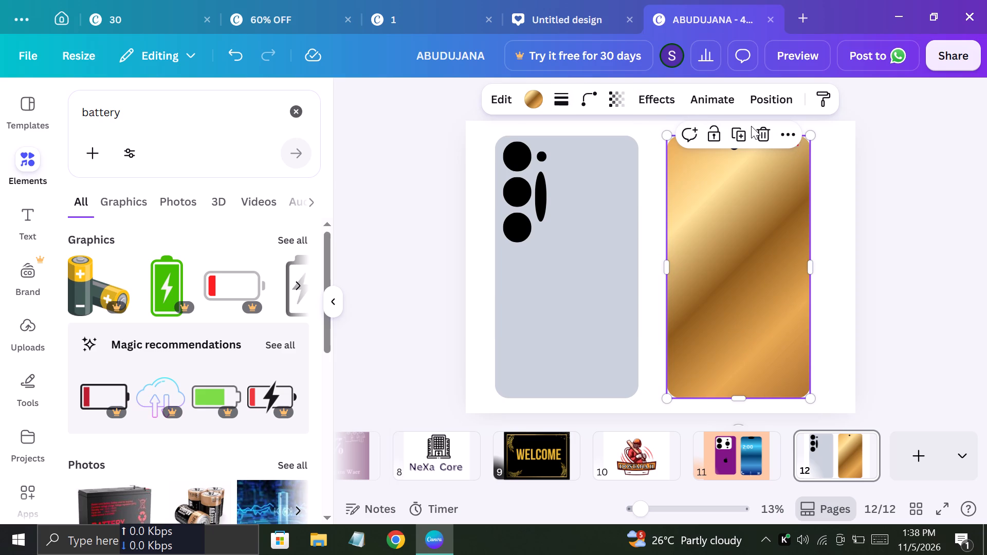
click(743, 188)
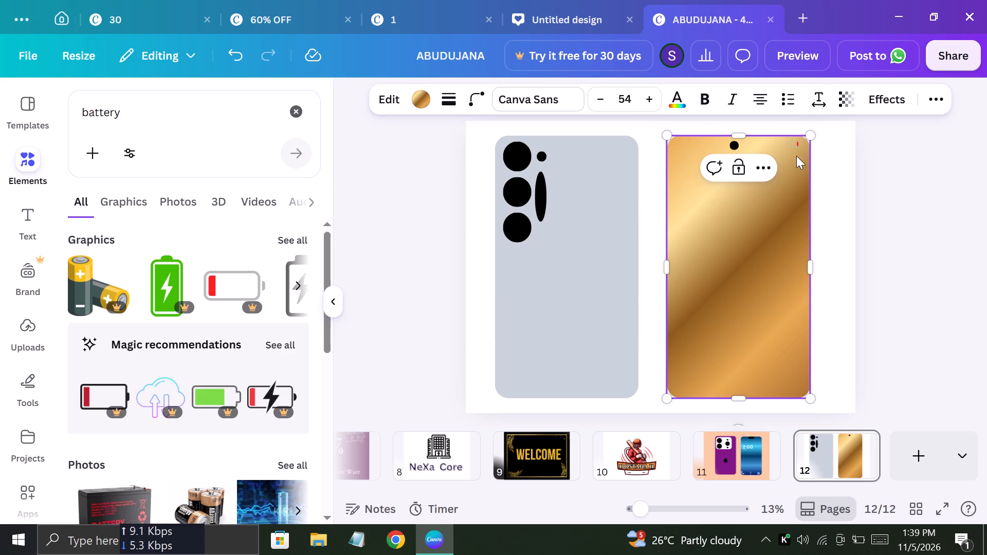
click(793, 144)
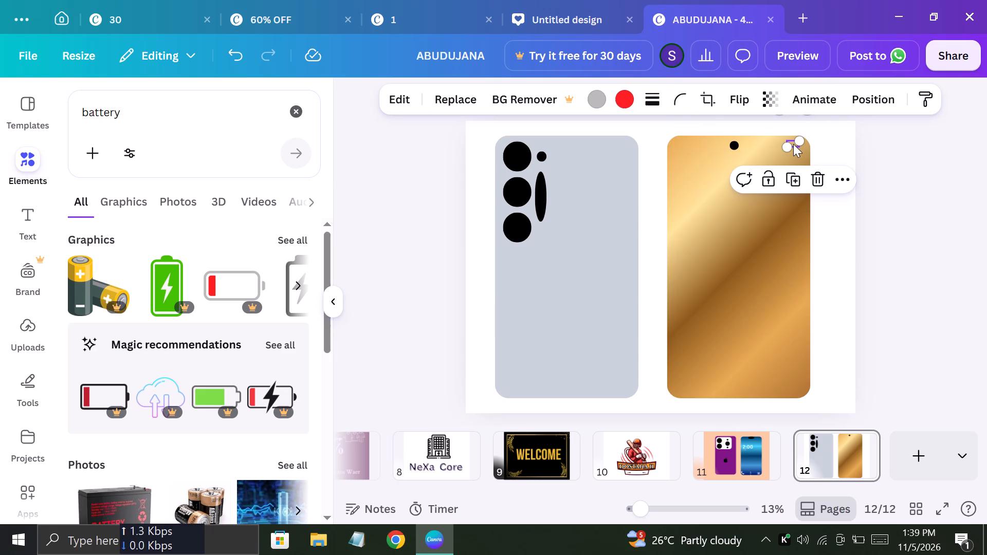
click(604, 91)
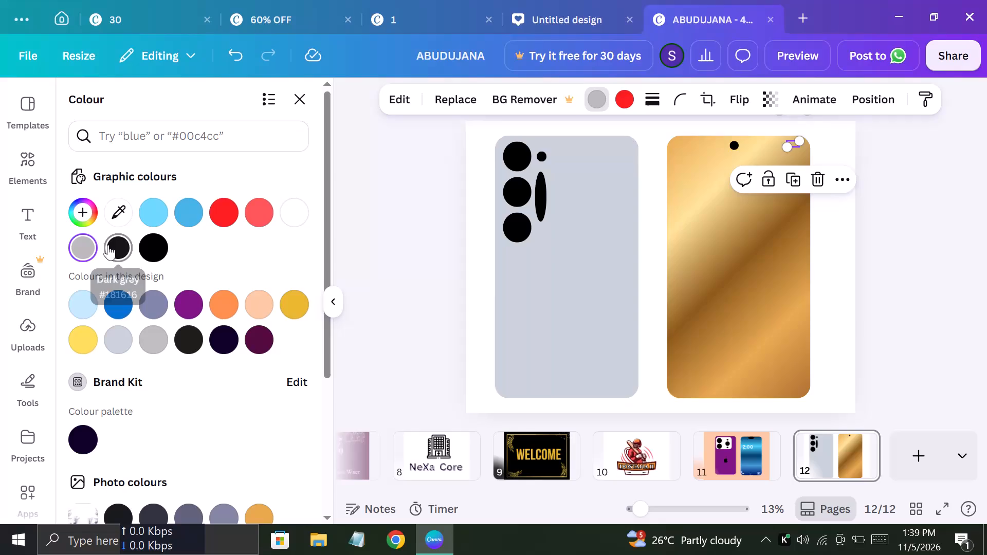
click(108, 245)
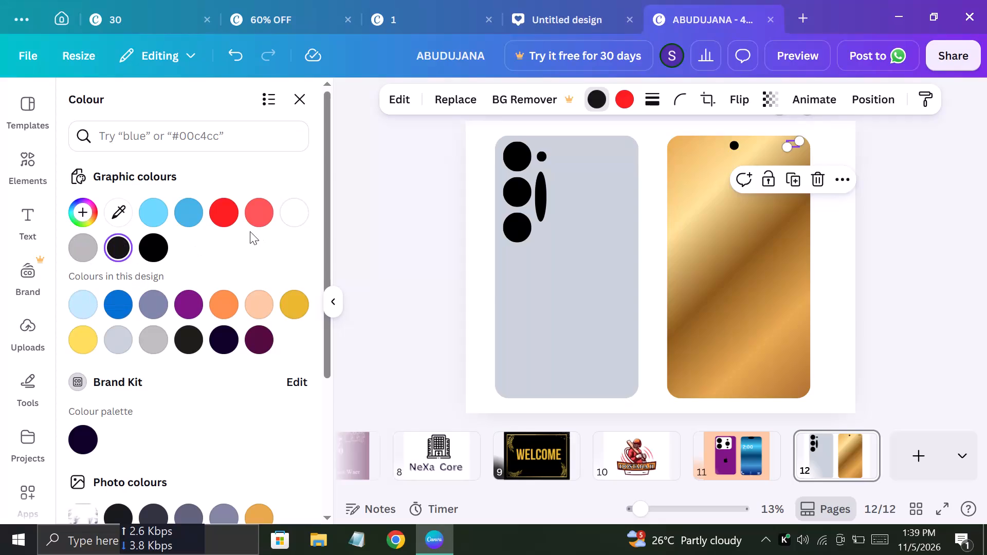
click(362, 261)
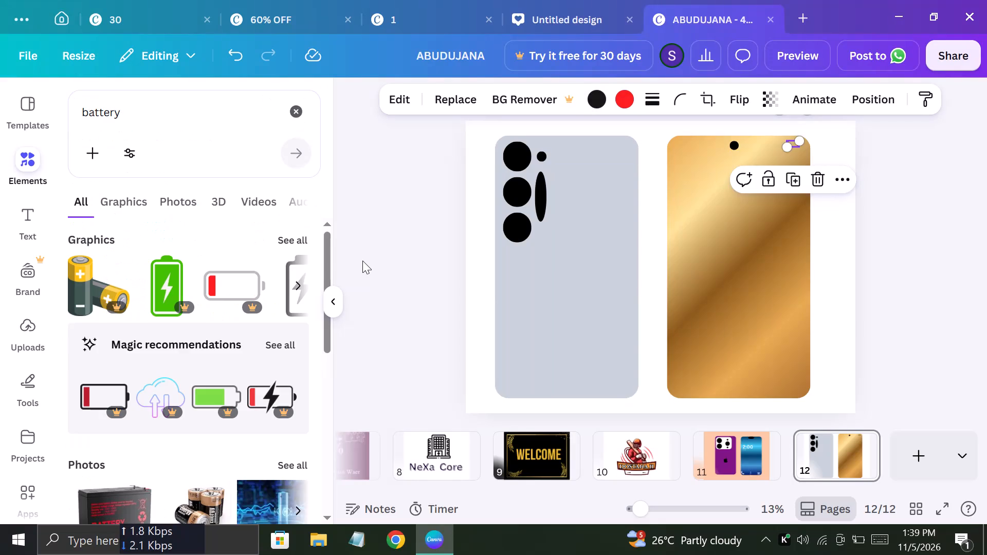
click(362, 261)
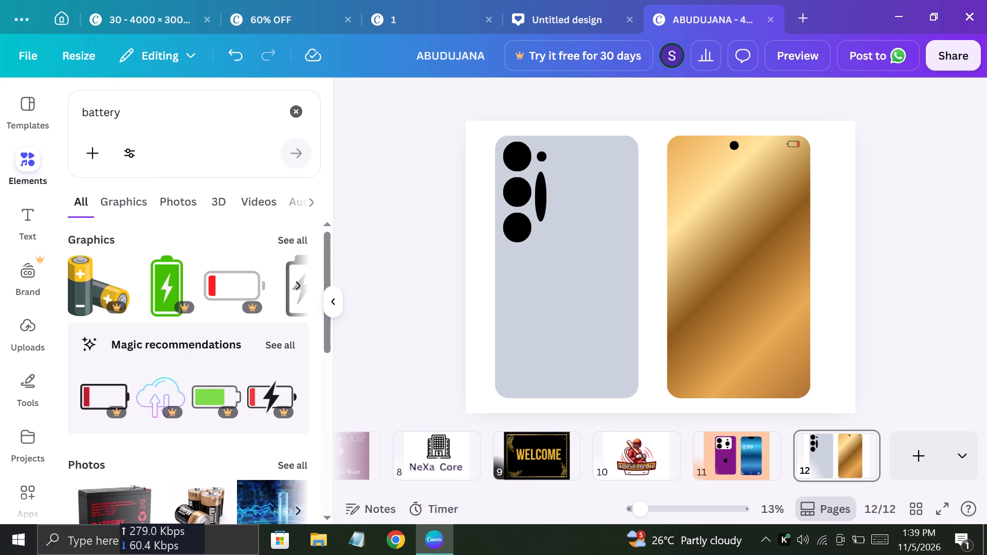
Show the full list of battery graphics and look through it for a replacement battery icon.
click(240, 197)
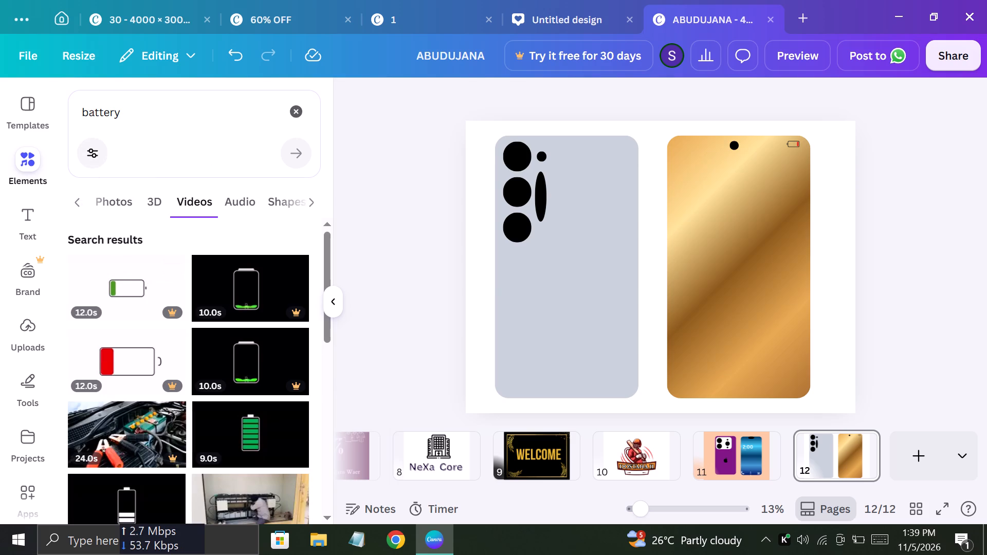
click(107, 202)
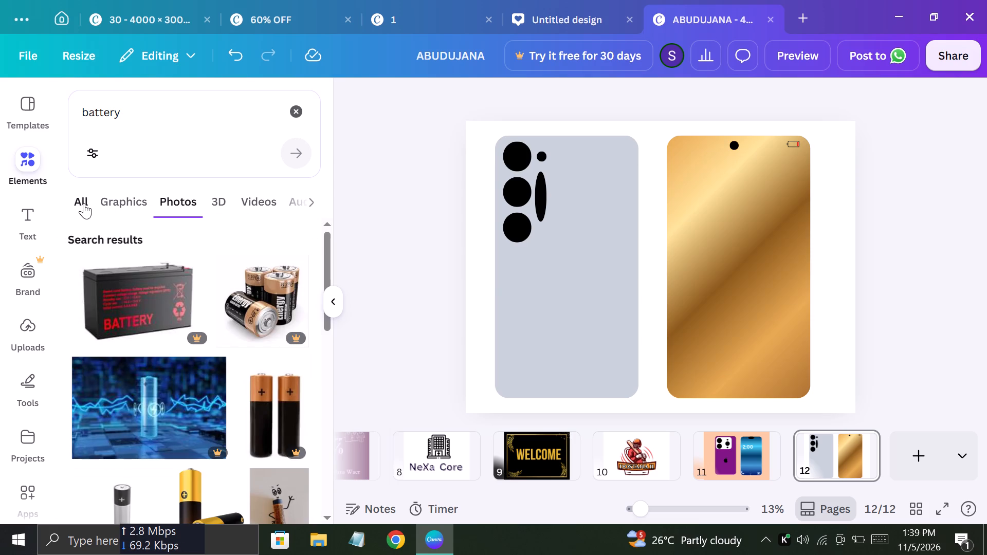
click(84, 203)
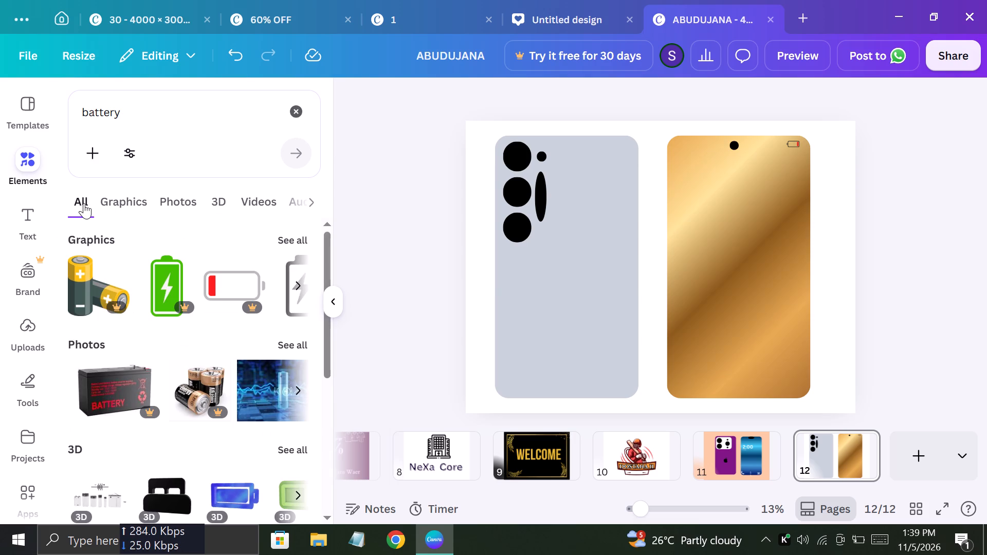
click(299, 243)
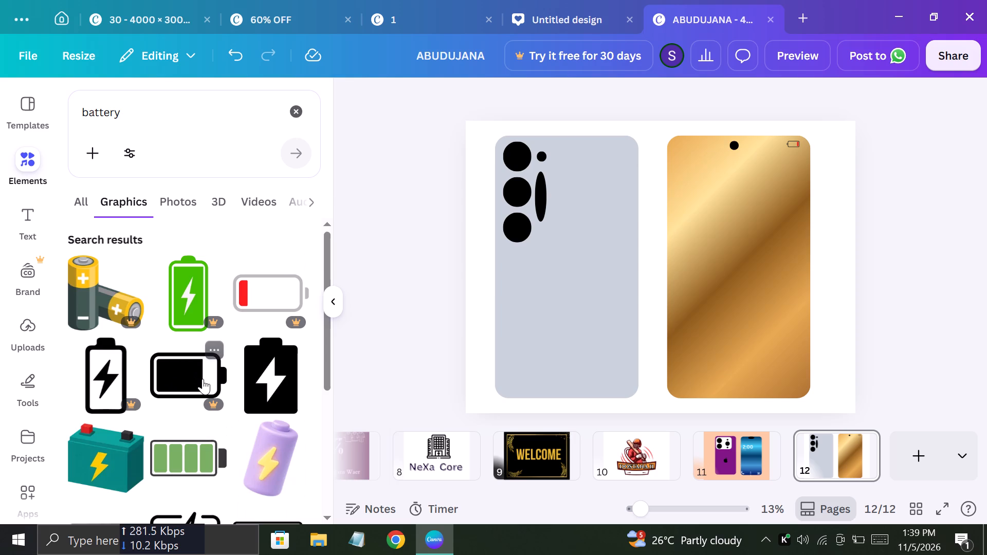
scroll(203, 379, down, 1)
scroll(203, 379, up, 1)
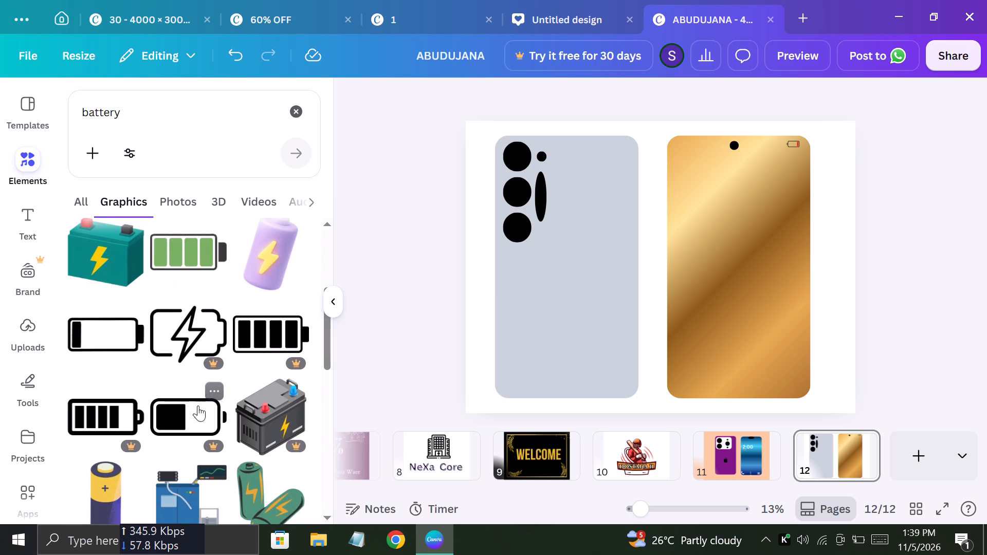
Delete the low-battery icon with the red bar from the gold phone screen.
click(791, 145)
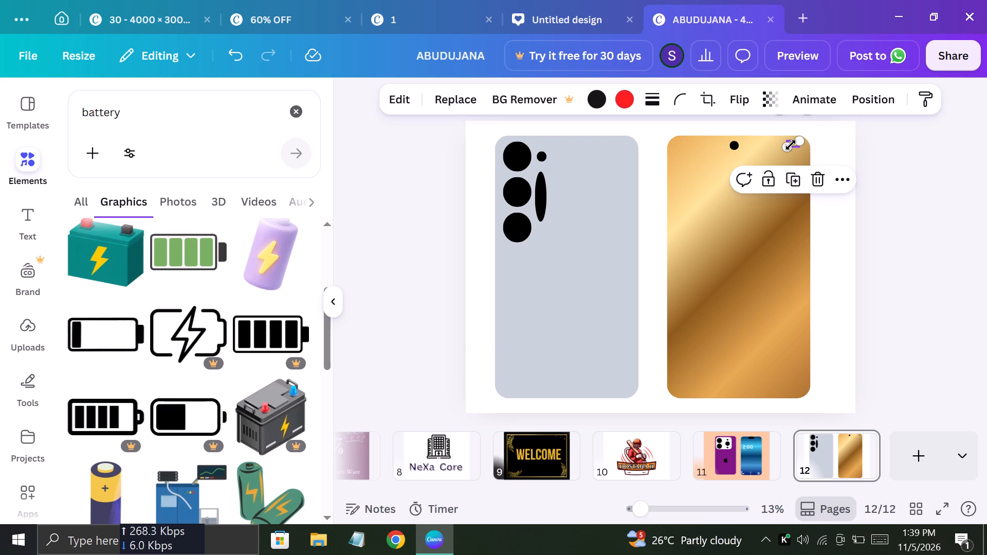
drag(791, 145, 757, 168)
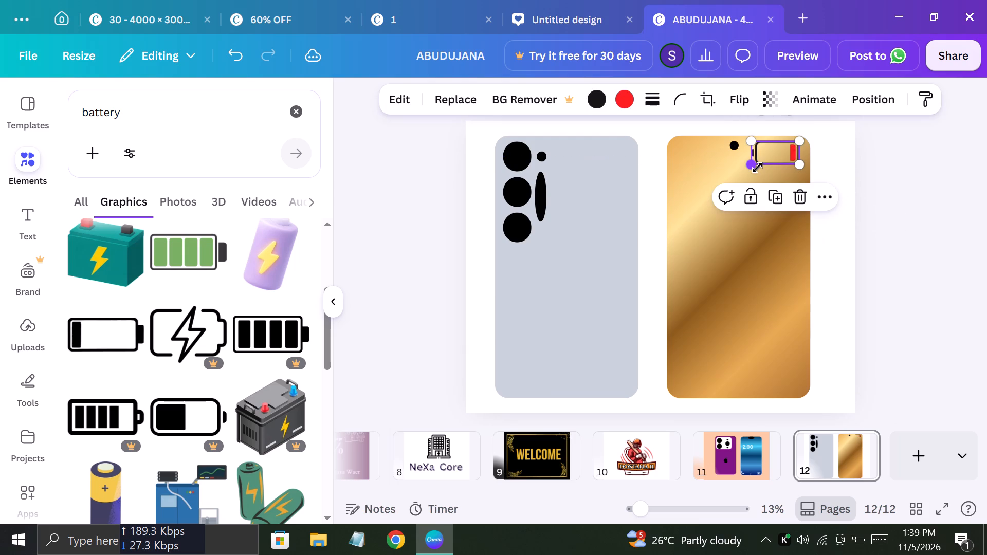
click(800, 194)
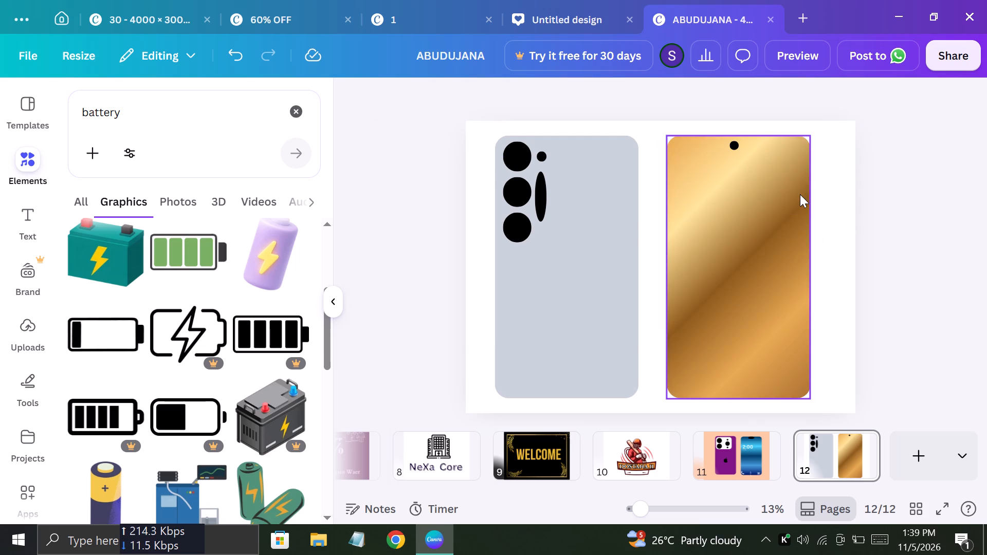
Add the black half-full battery graphic to the page and shrink it to a tiny status icon on the gold phone screen.
click(191, 437)
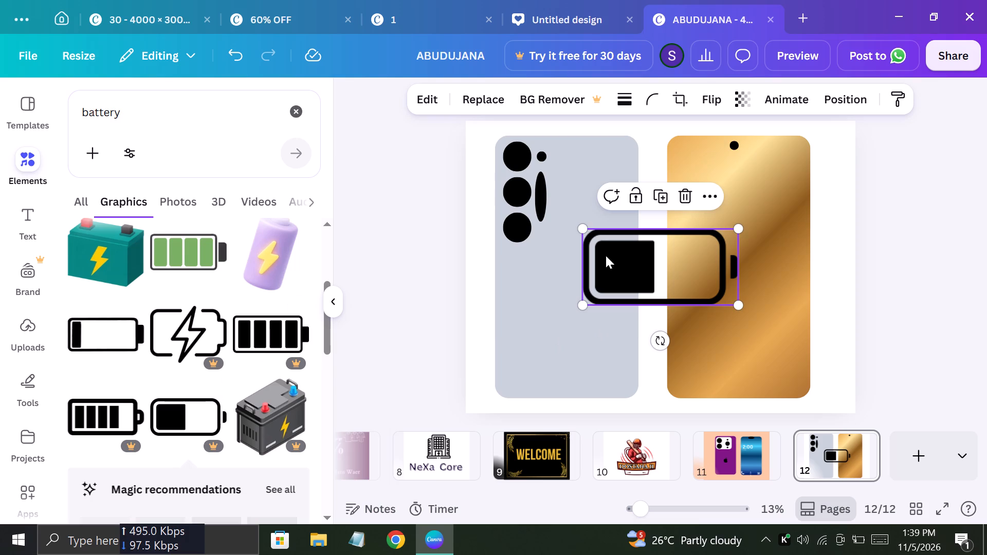
drag(581, 226, 642, 256)
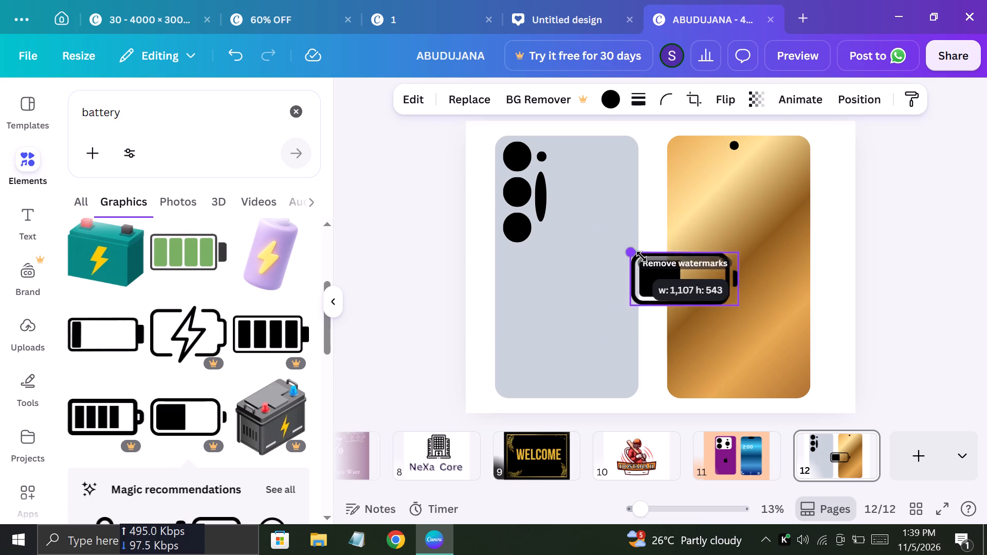
drag(642, 256, 718, 283)
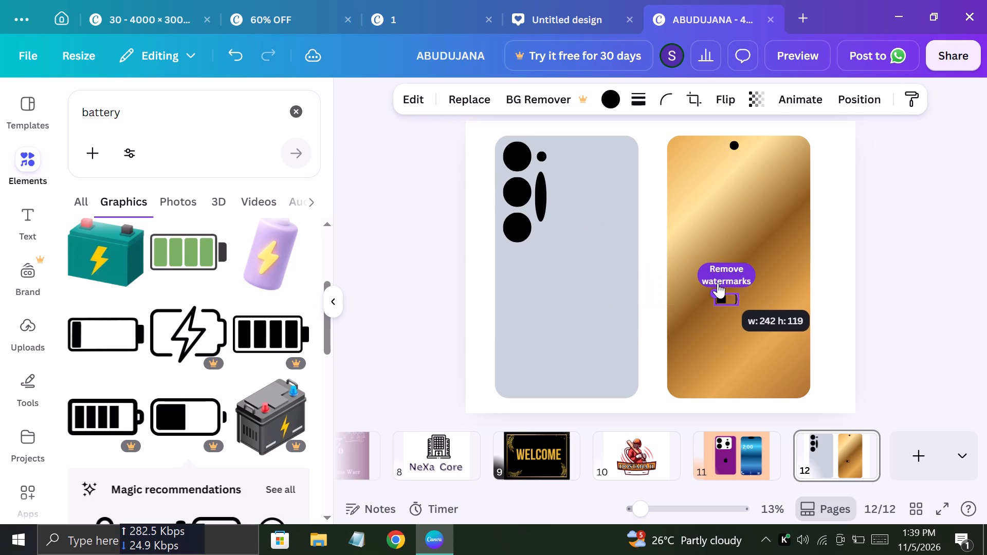
drag(718, 283, 725, 285)
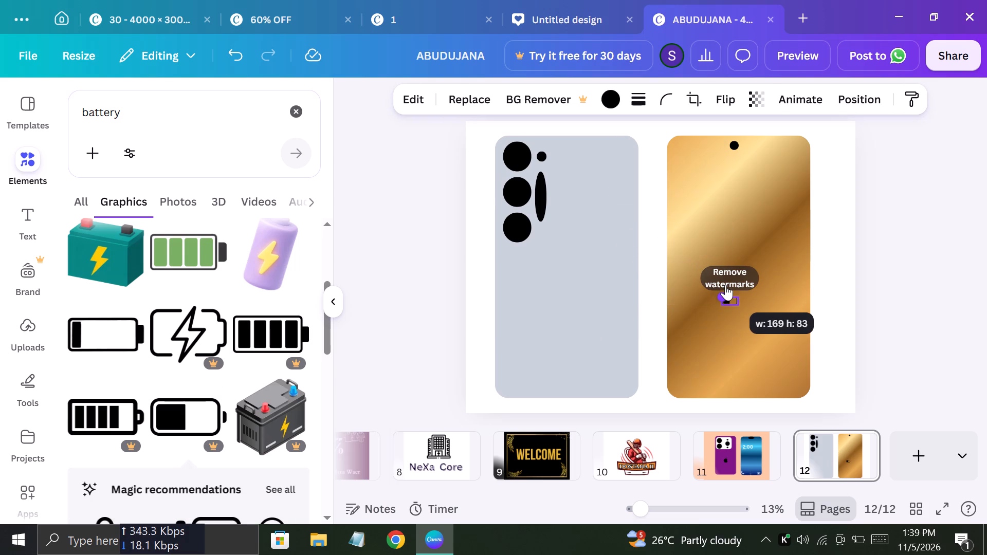
drag(725, 285, 730, 293)
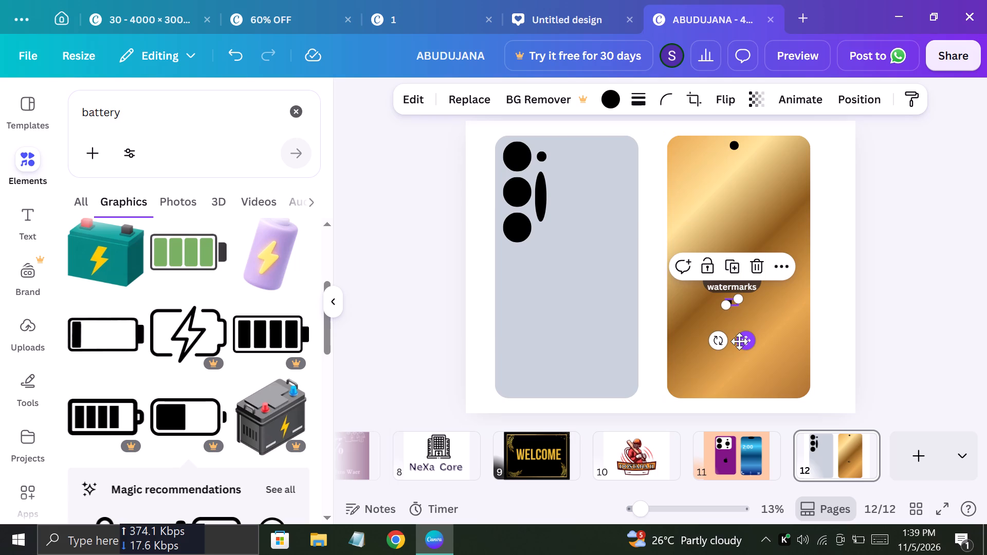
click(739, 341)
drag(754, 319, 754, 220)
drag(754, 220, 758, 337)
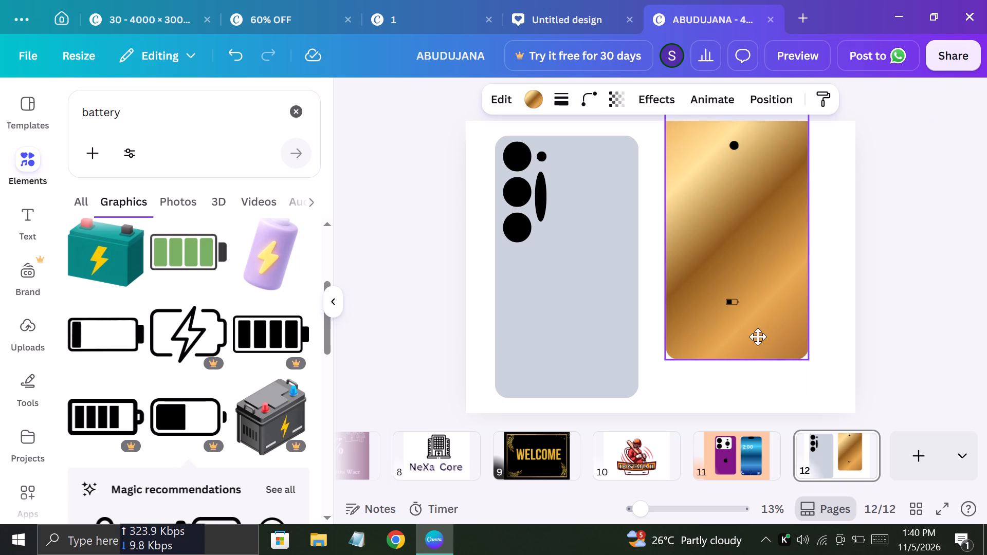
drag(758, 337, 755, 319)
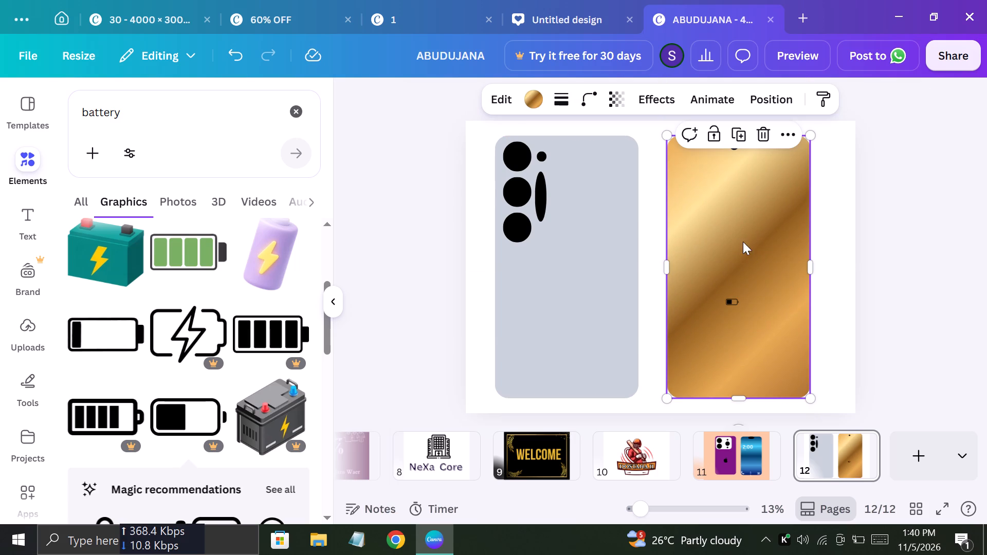
Lock the gold gradient phone screen in place.
click(709, 131)
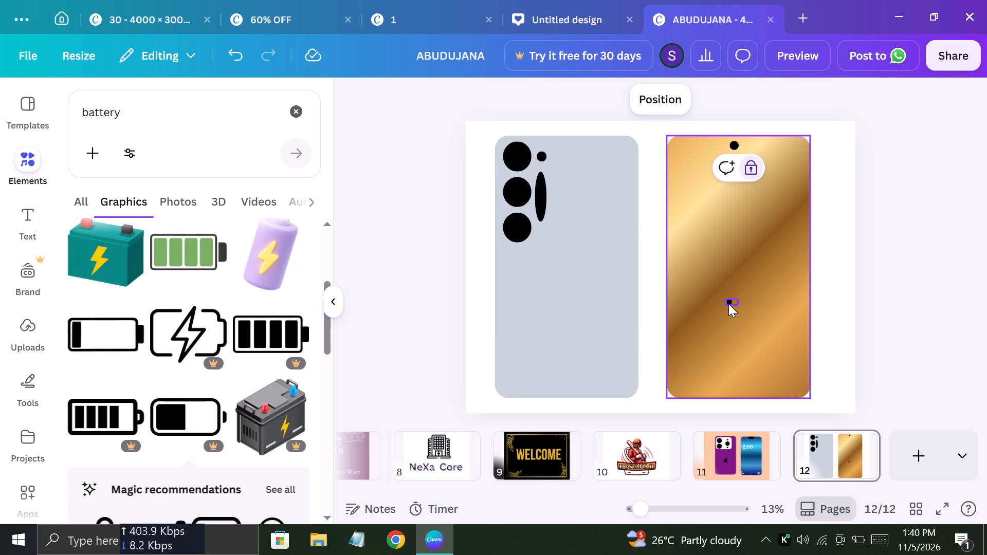
Place the half-full battery icon in the upper-right corner of the gold phone screen, level with the punch-hole.
drag(725, 298, 753, 236)
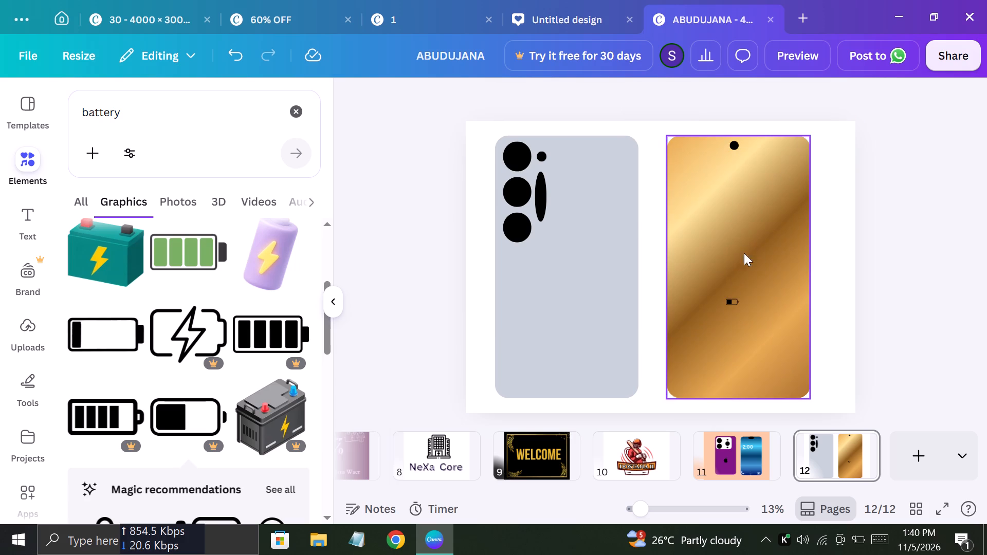
click(734, 300)
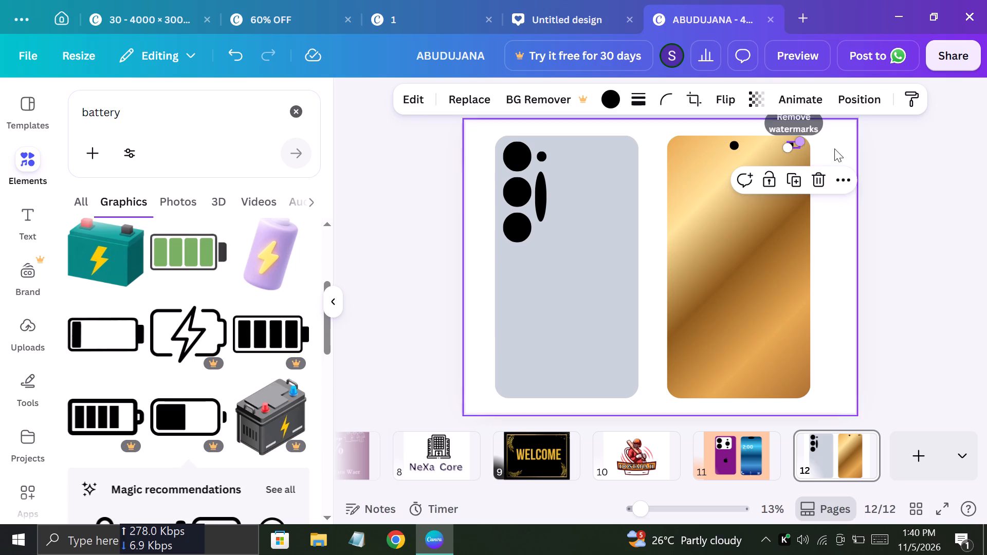
click(895, 155)
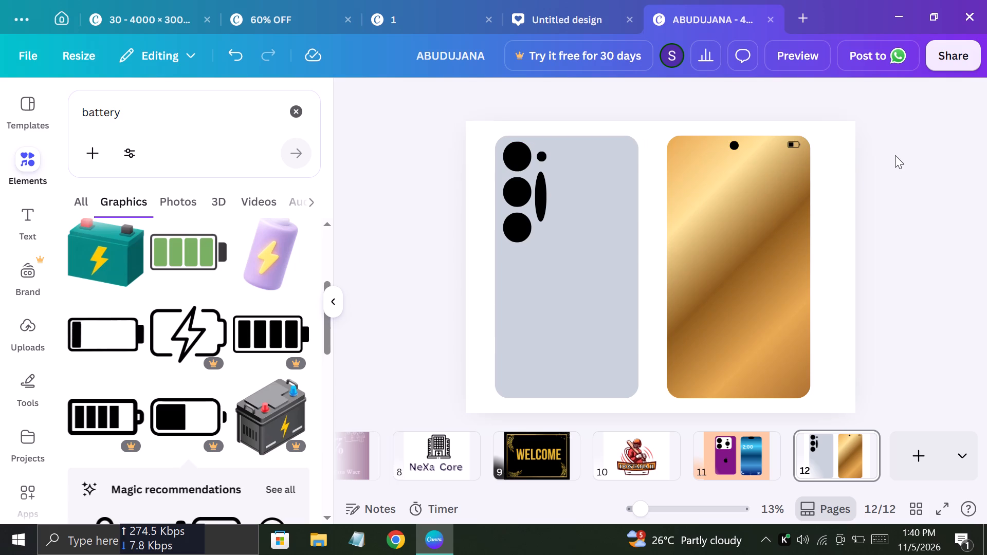
Clear the term battery from the elements search.
click(134, 119)
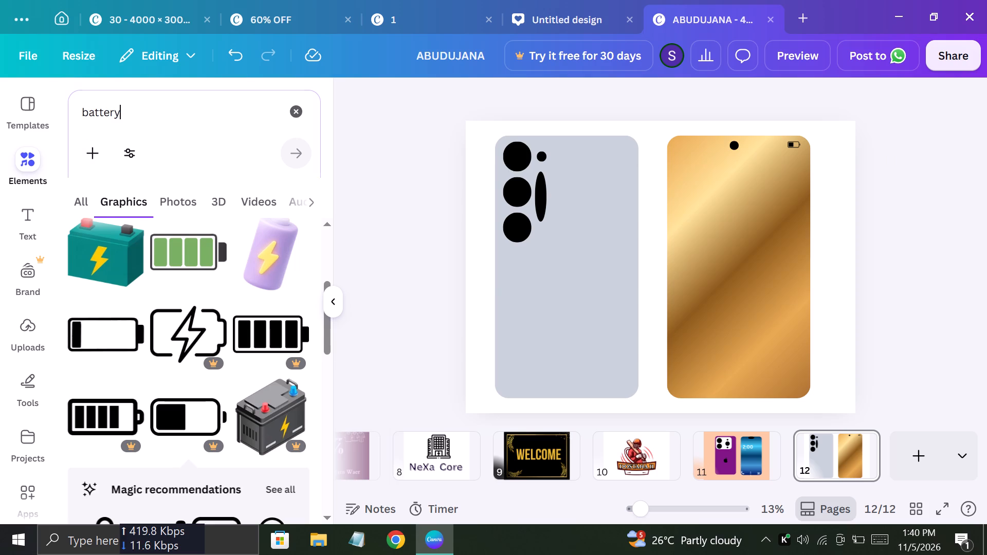
key(BackSpace)
key(BackSpace)
key(BackSpace)
key(BackSpace)
key(BackSpace)
key(BackSpace)
key(BackSpace)
key(BackSpace)
key(BackSpace)
key(BackSpace)
key(BackSpace)
key(BackSpace)
key(BackSpace)
key(BackSpace)
key(BackSpace)
key(BackSpace)
key(BackSpace)
key(BackSpace)
key(BackSpace)
key(BackSpace)
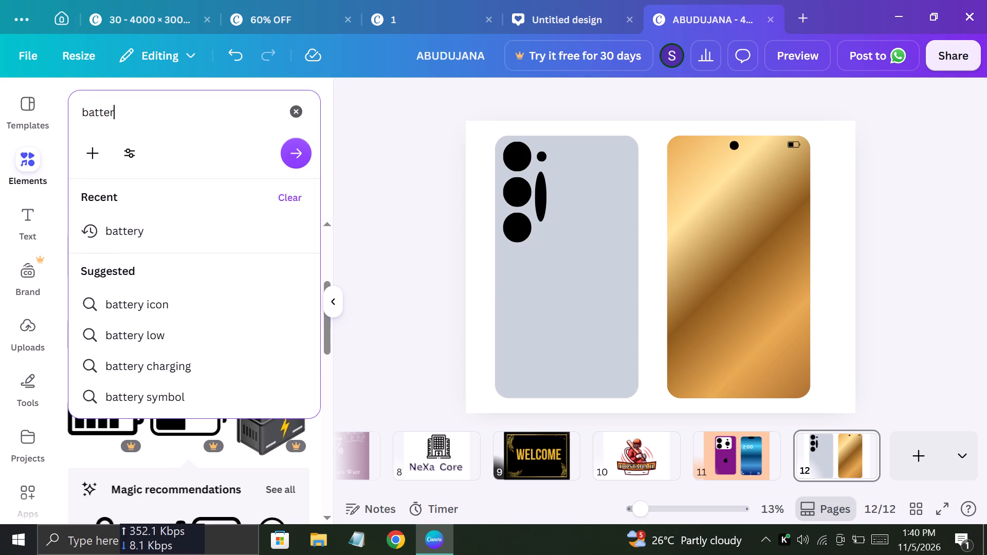
key(BackSpace)
key(BackSpace)
key(BackSpace)
key(BackSpace)
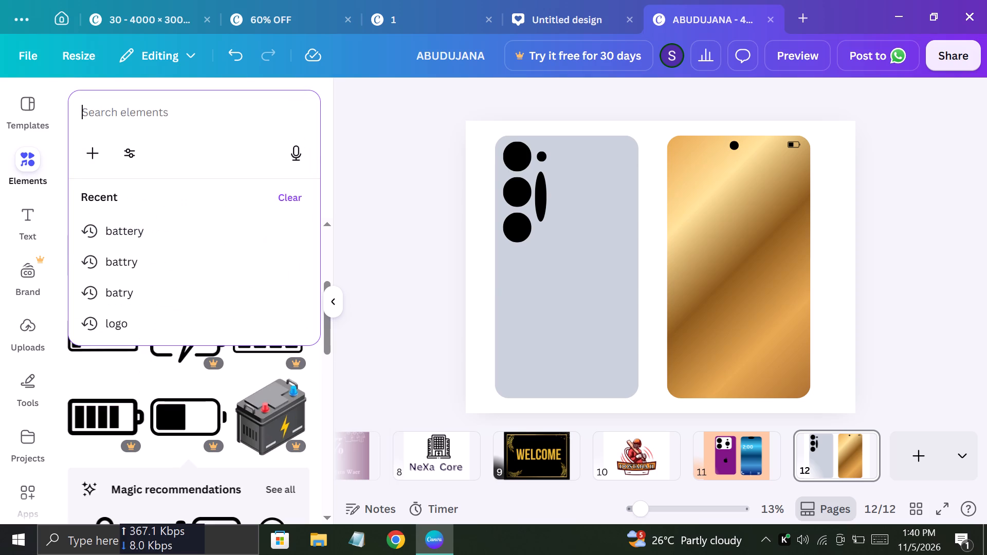
Search the graphics elements for internet.
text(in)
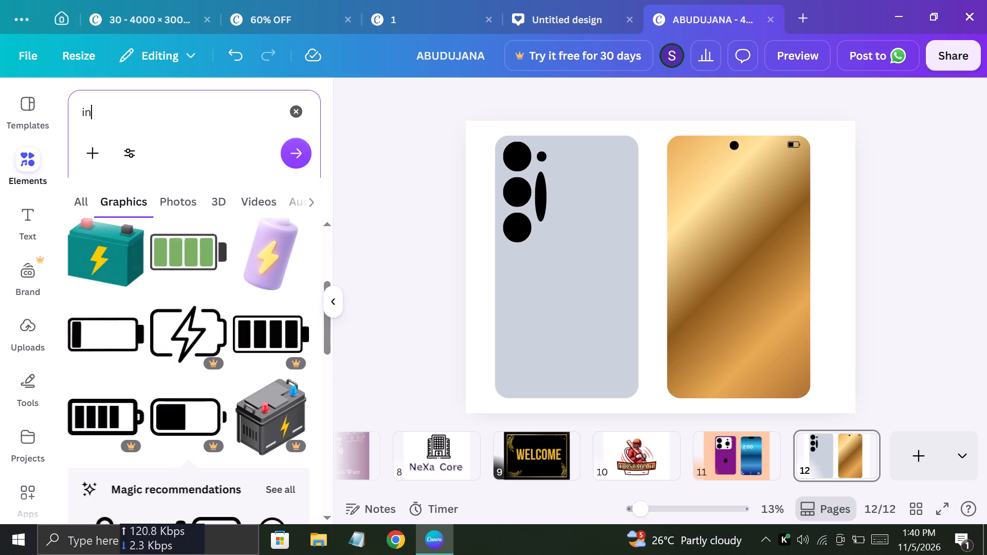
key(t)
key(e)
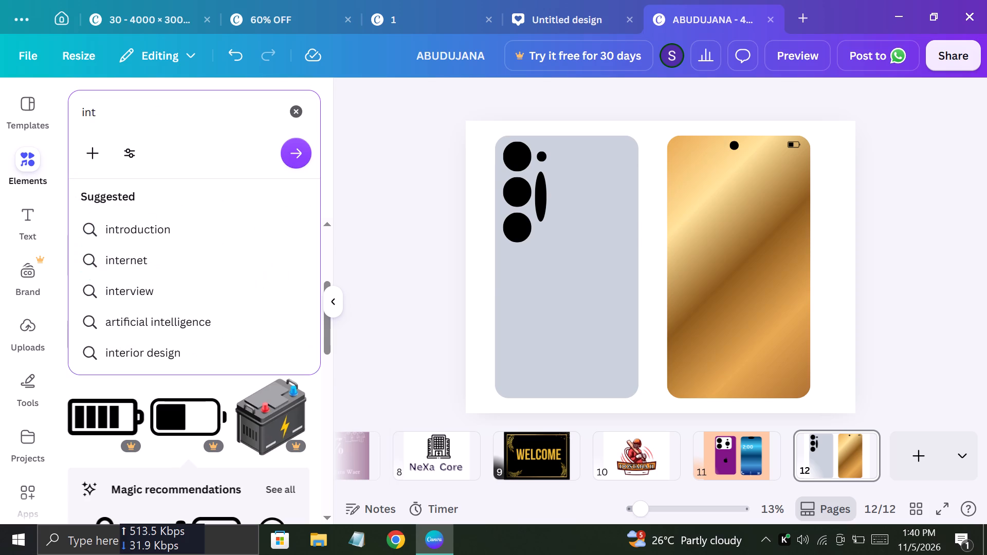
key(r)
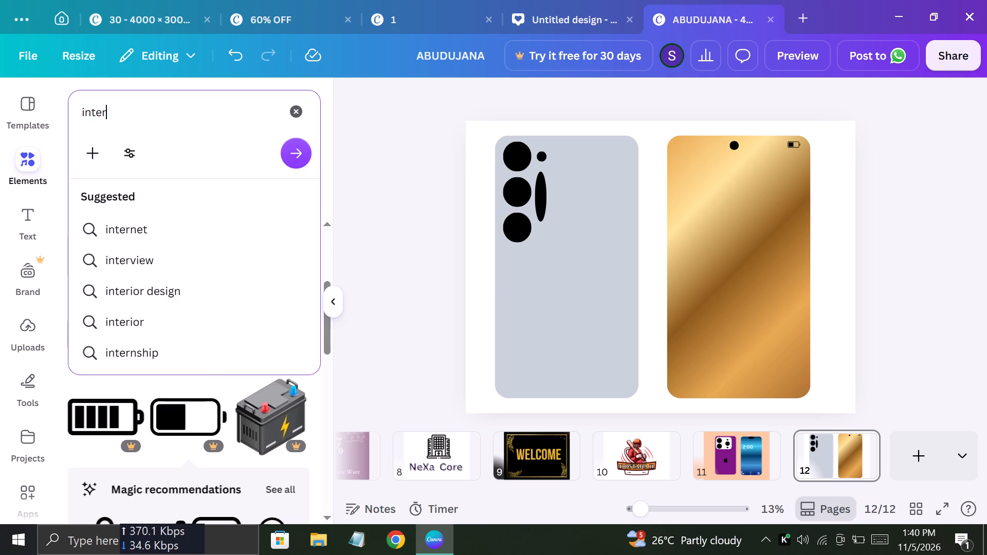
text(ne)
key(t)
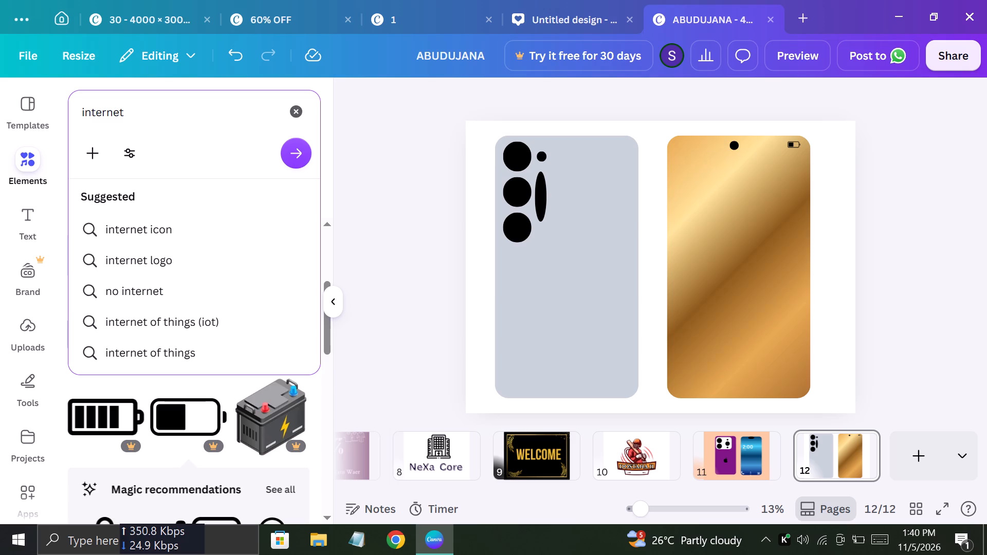
click(292, 153)
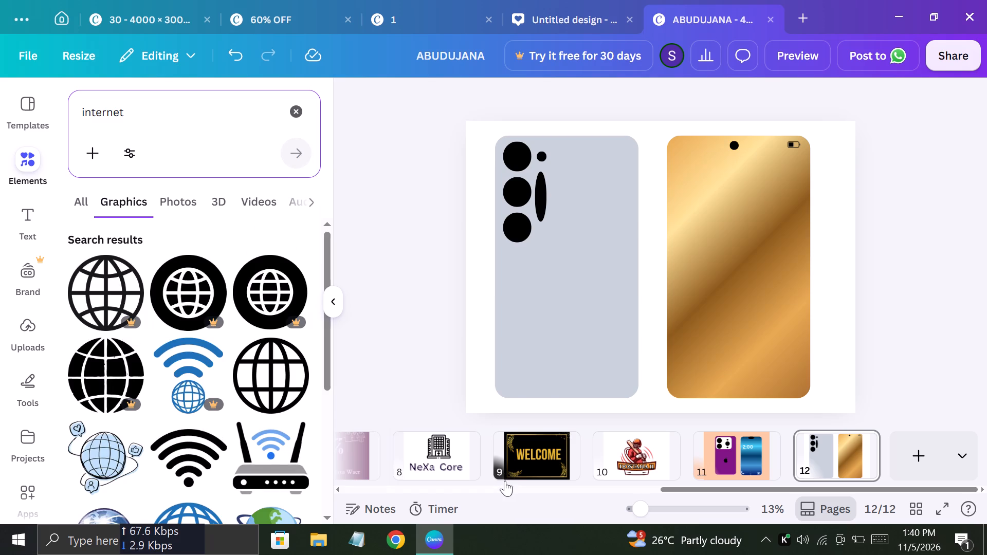
On page 11, add the black Wi-Fi graphic and shrink it to a small icon about 173 wide and 131 high.
click(727, 457)
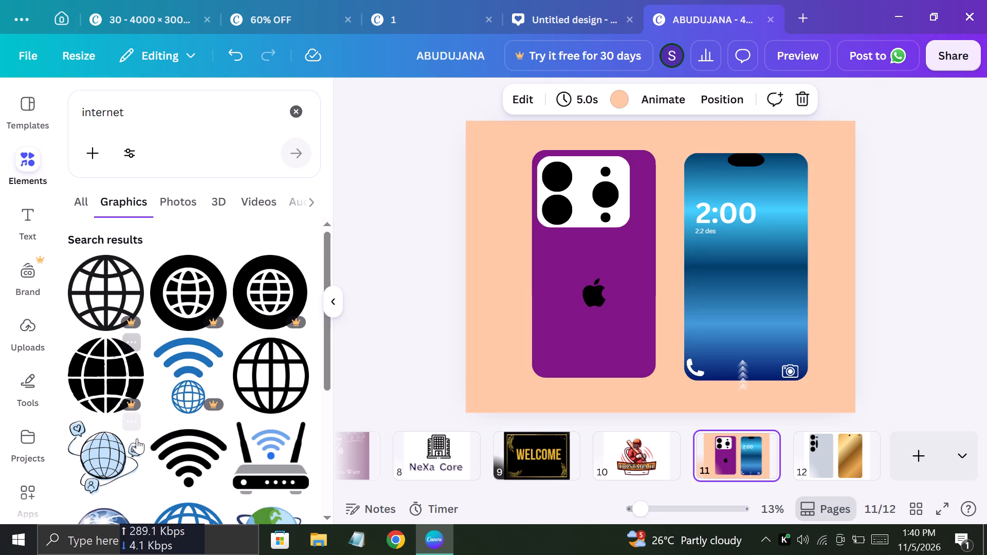
drag(187, 450, 647, 357)
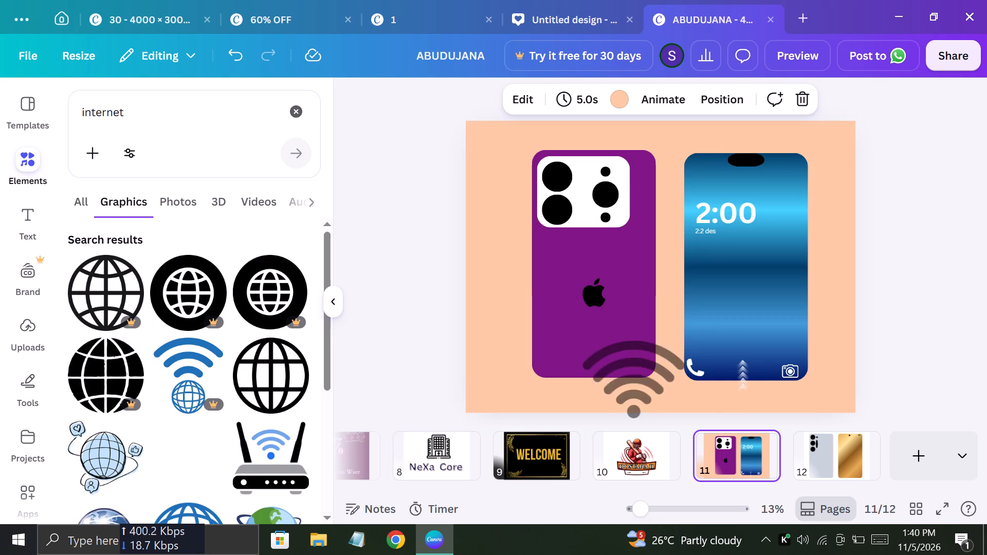
drag(647, 357, 690, 270)
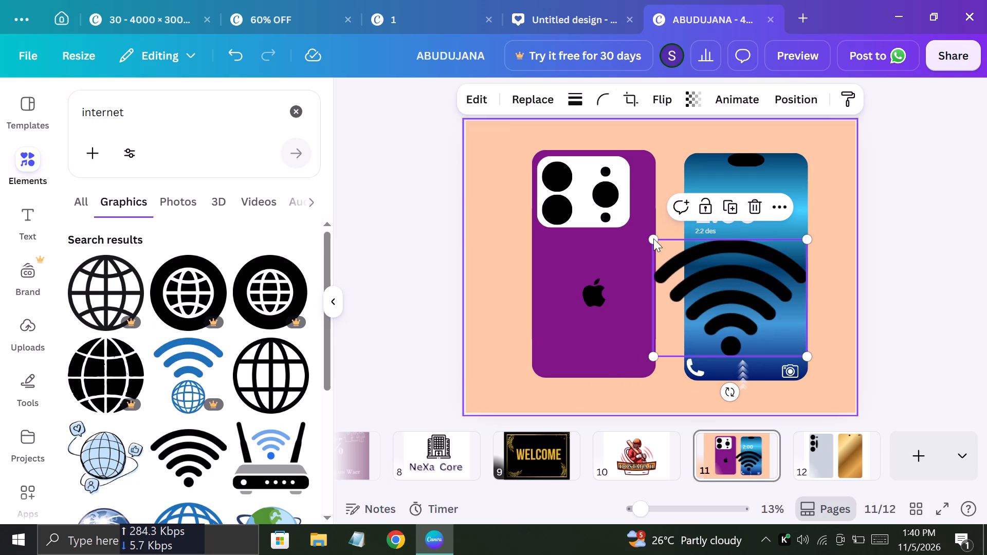
drag(649, 236, 725, 263)
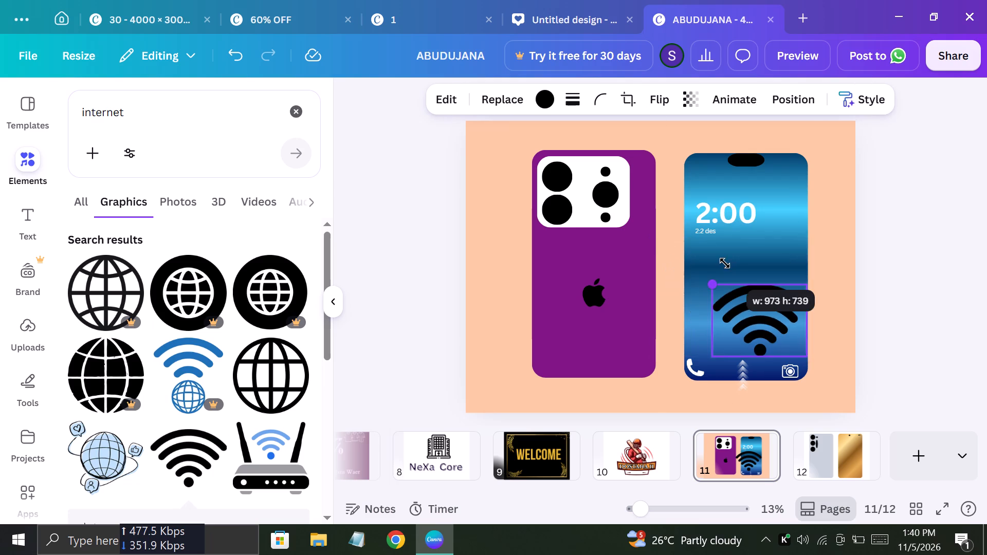
drag(725, 263, 798, 319)
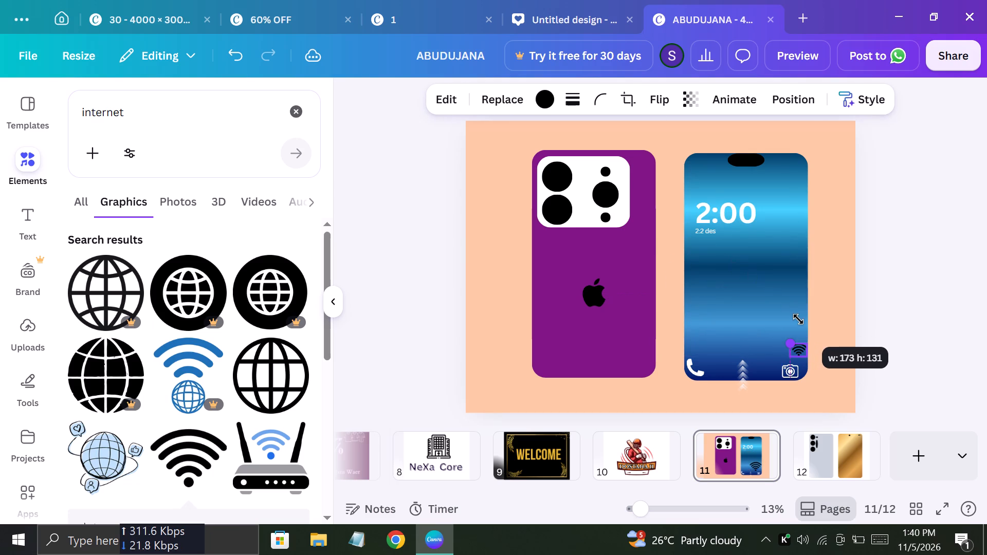
drag(798, 319, 800, 321)
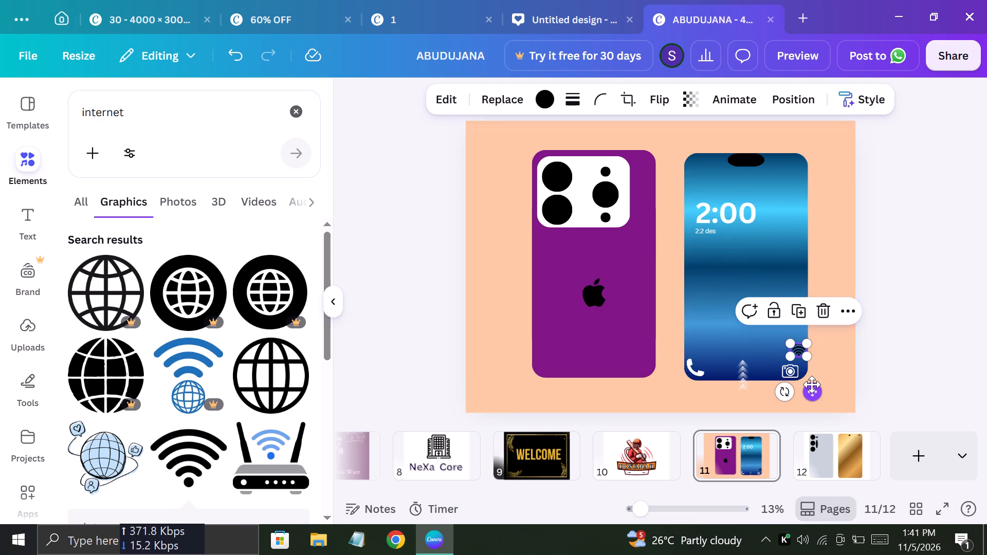
Place the small Wi-Fi icon in the upper-right corner of the blue phone screen, level with the black notch.
drag(812, 384, 801, 290)
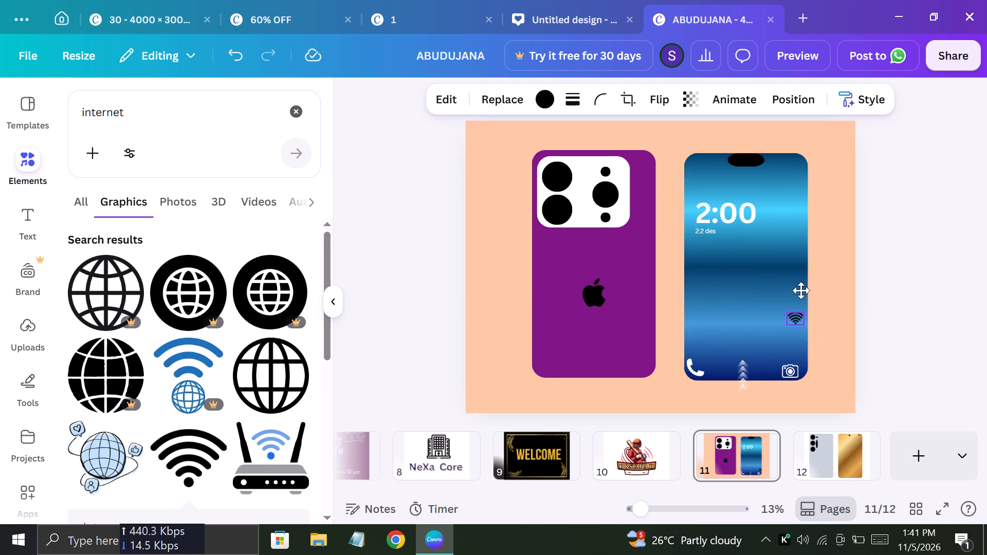
drag(801, 290, 803, 197)
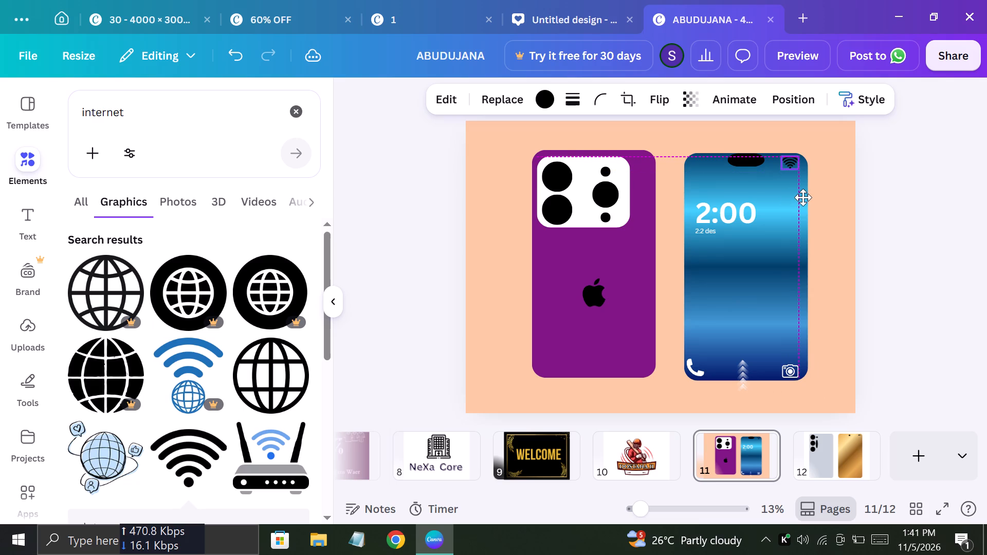
drag(803, 197, 806, 196)
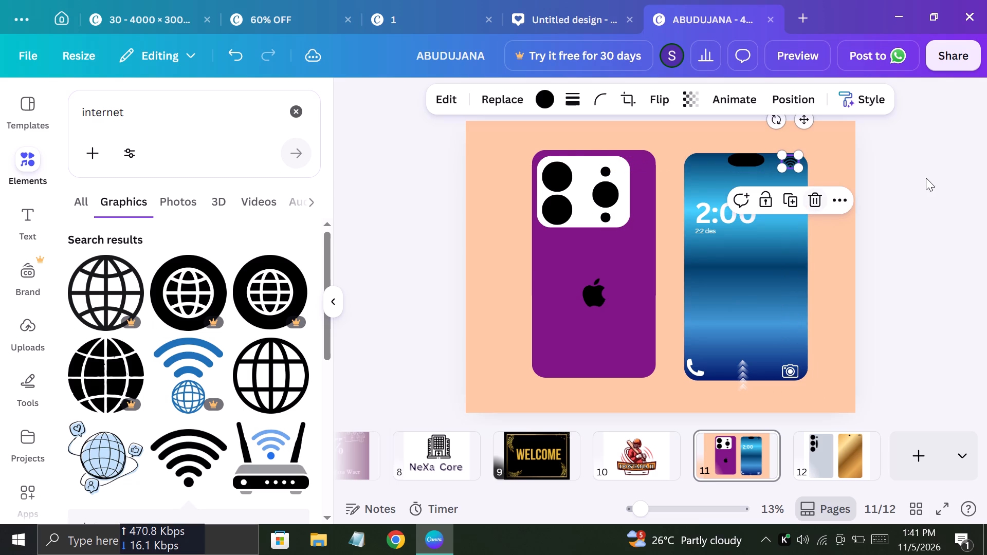
click(929, 177)
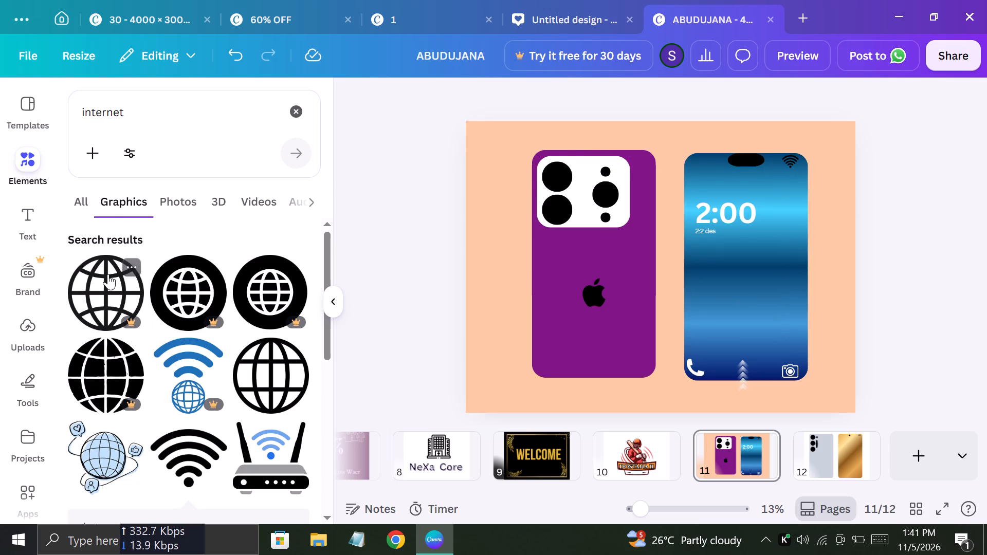
Find the black 5G signal-bars graphic in the internet results and add it to page 12 with the gold phone screen.
scroll(108, 274, down, 2)
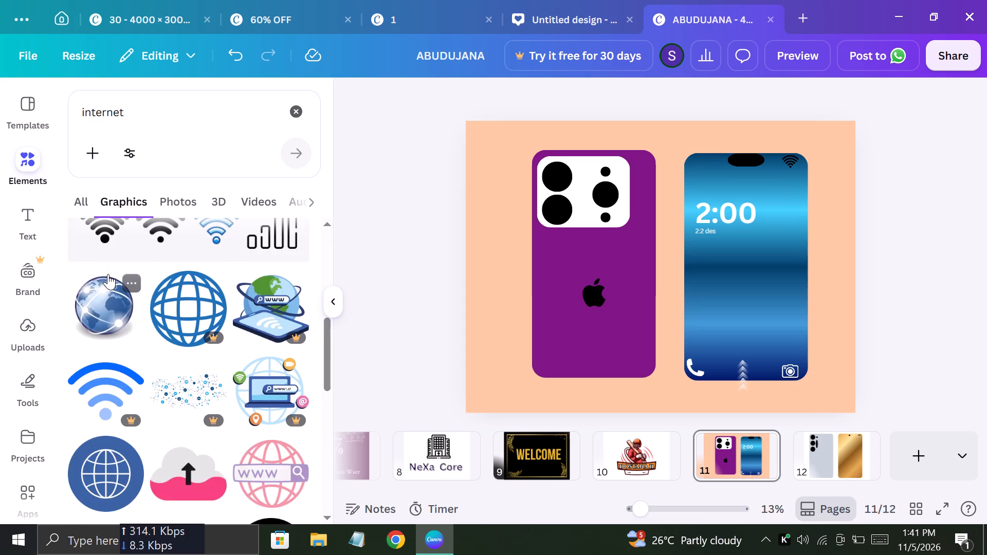
scroll(108, 274, down, 1)
scroll(108, 274, up, 1)
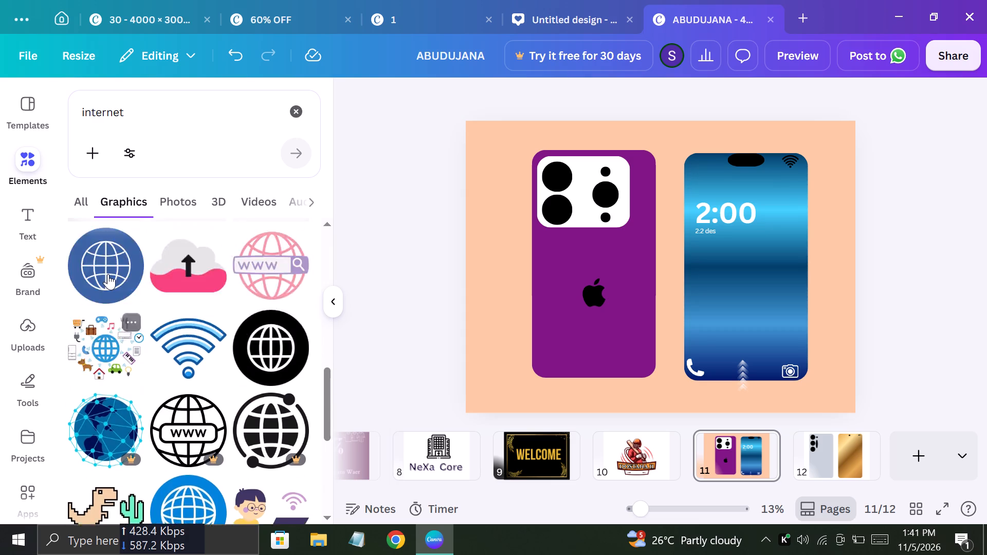
scroll(108, 274, up, 1)
scroll(108, 274, down, 2)
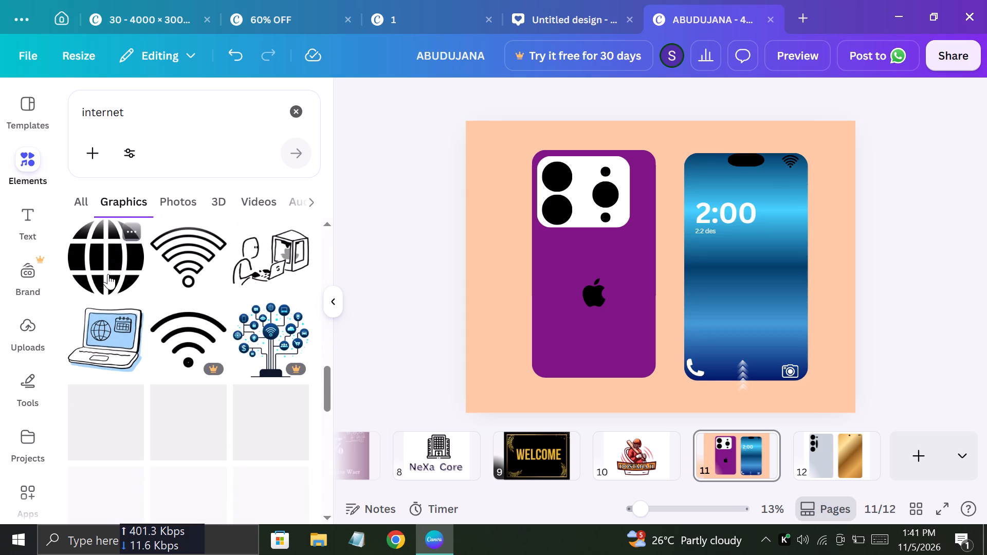
scroll(108, 274, down, 2)
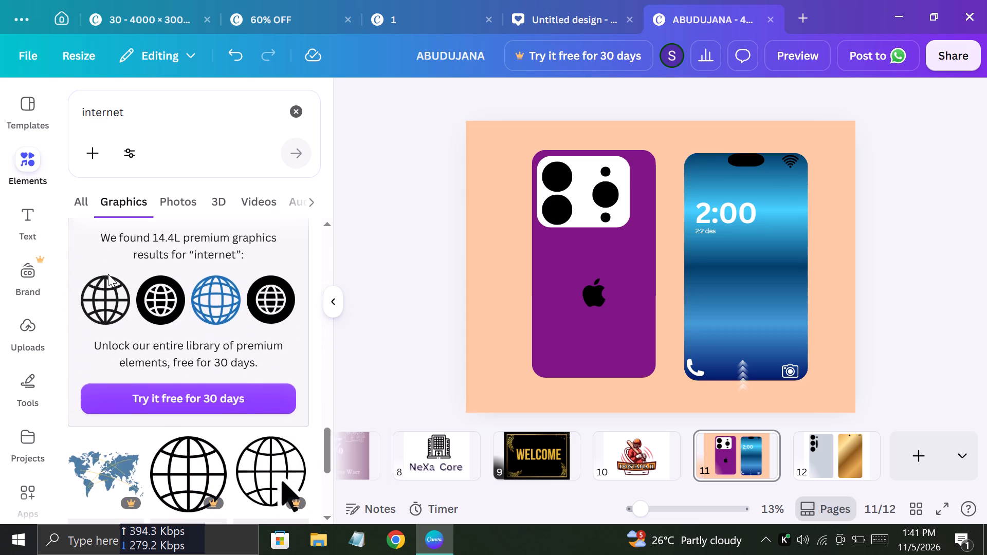
scroll(108, 274, down, 1)
scroll(108, 274, up, 1)
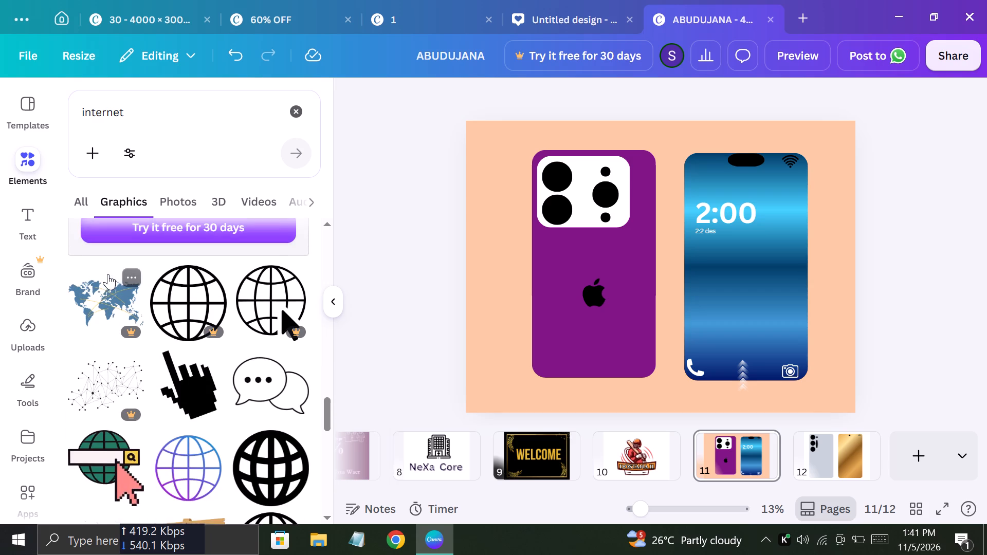
scroll(108, 274, down, 1)
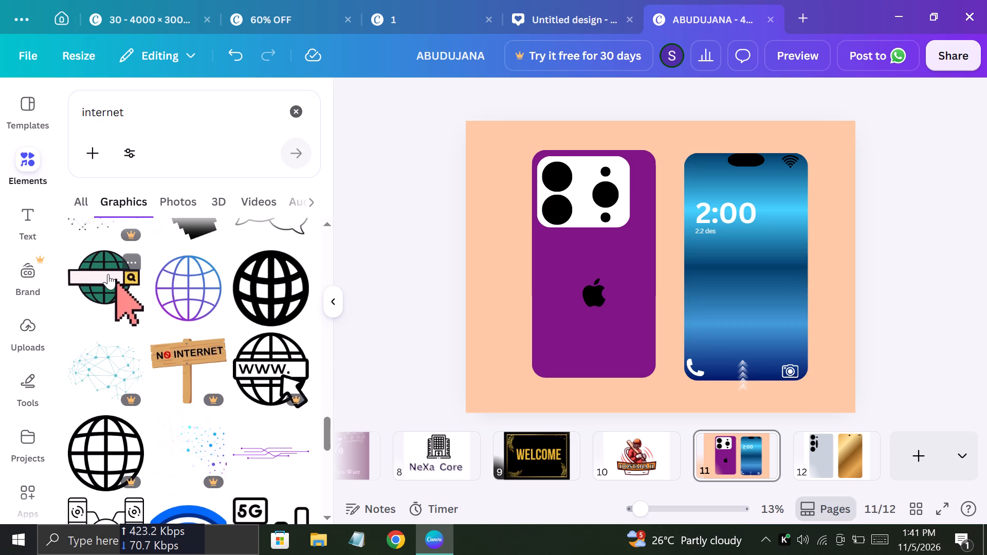
scroll(108, 274, down, 1)
scroll(108, 274, up, 1)
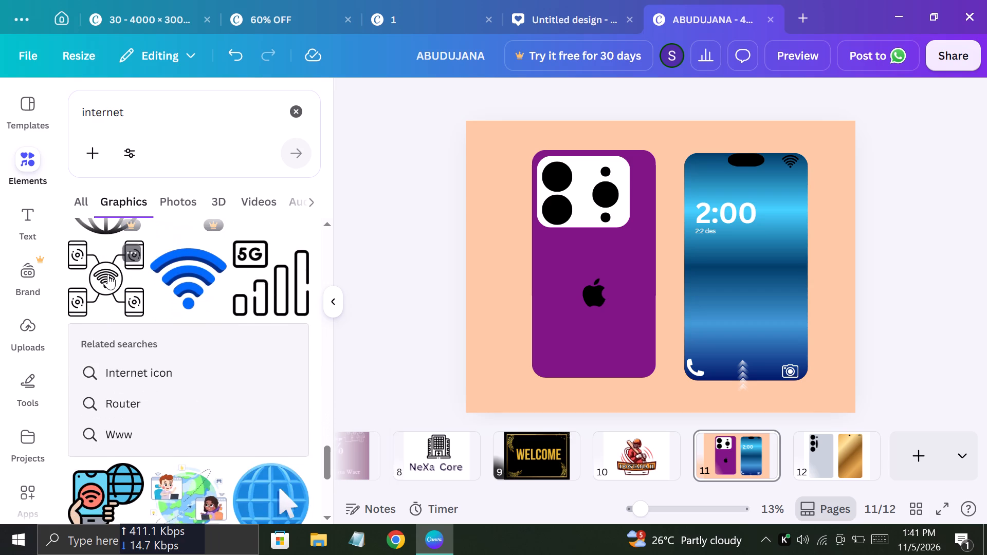
scroll(108, 274, up, 1)
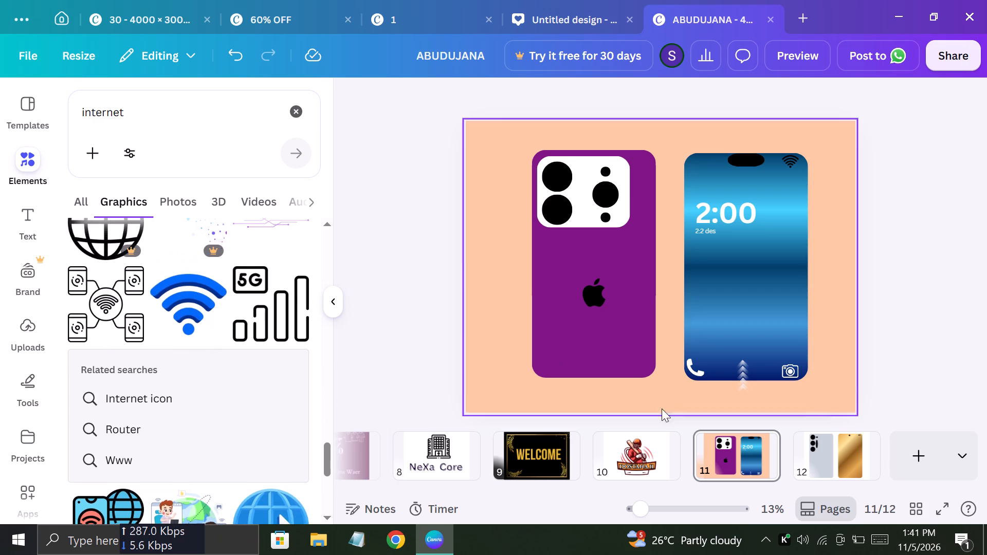
click(846, 465)
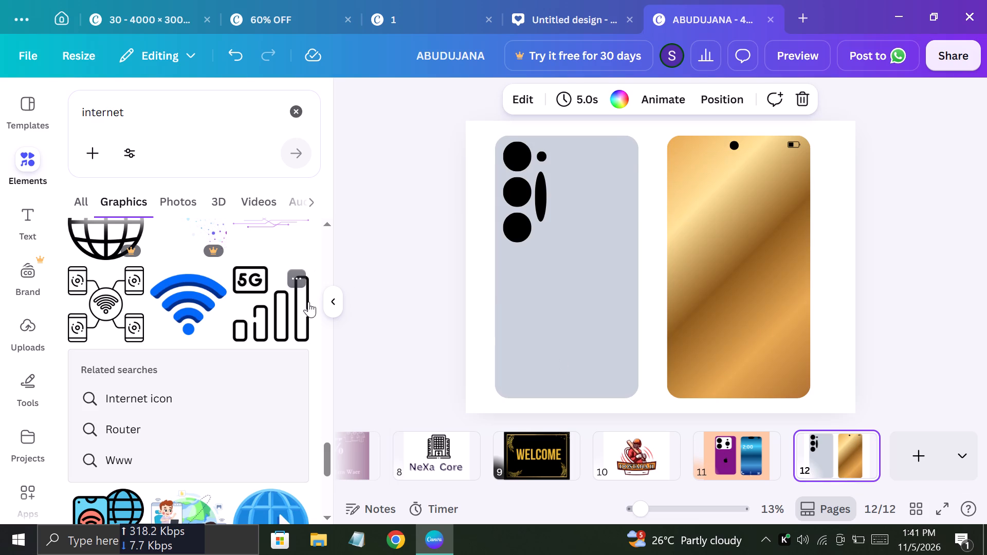
click(267, 321)
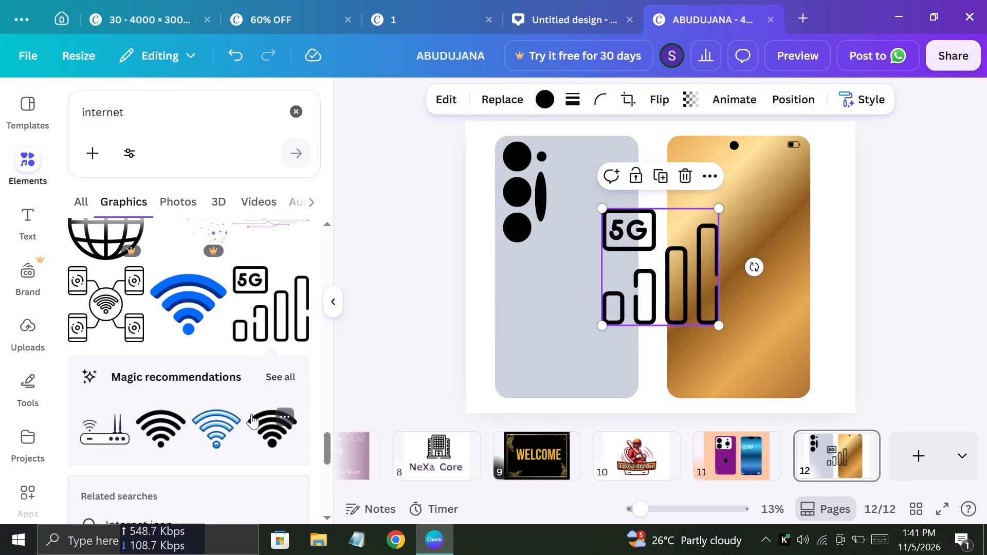
Show the full list of recommended internet graphics and look through it for a replacement 5G signal icon.
scroll(251, 414, down, 1)
scroll(251, 414, up, 1)
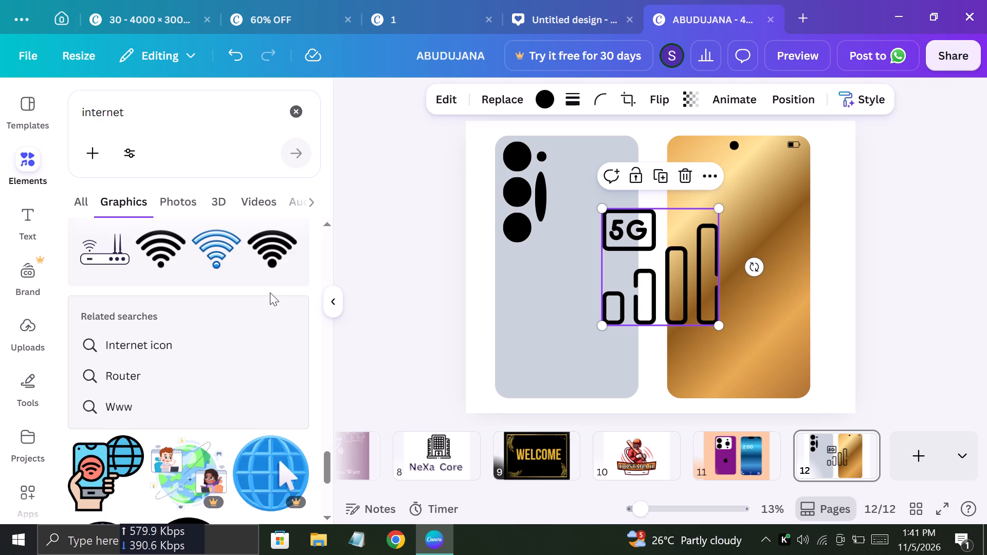
scroll(269, 292, up, 1)
scroll(269, 292, down, 1)
click(289, 315)
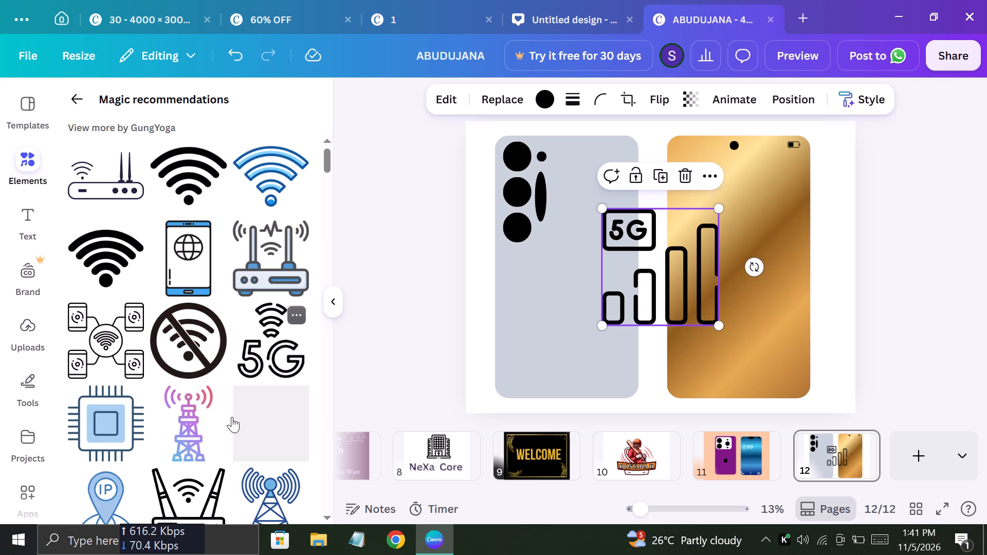
scroll(230, 424, down, 1)
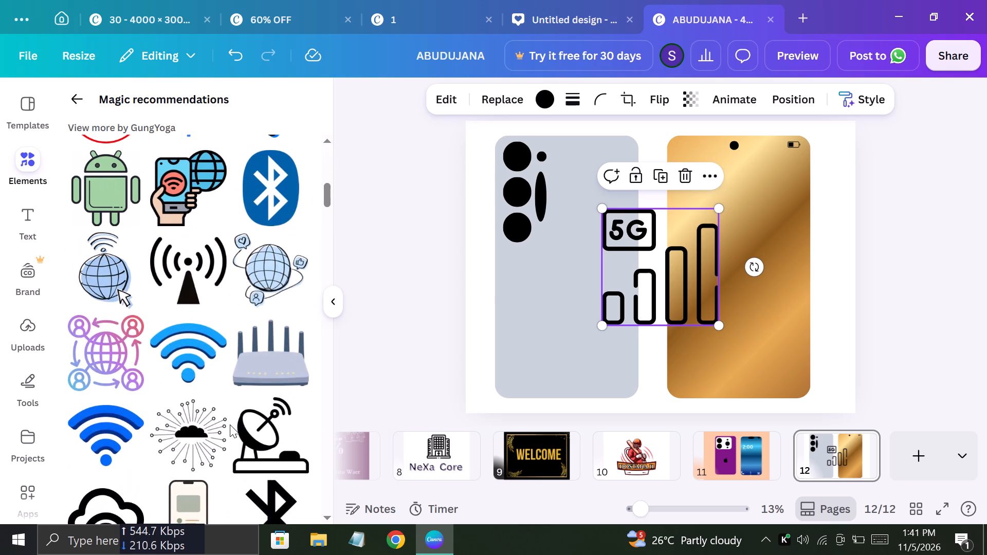
scroll(230, 424, down, 1)
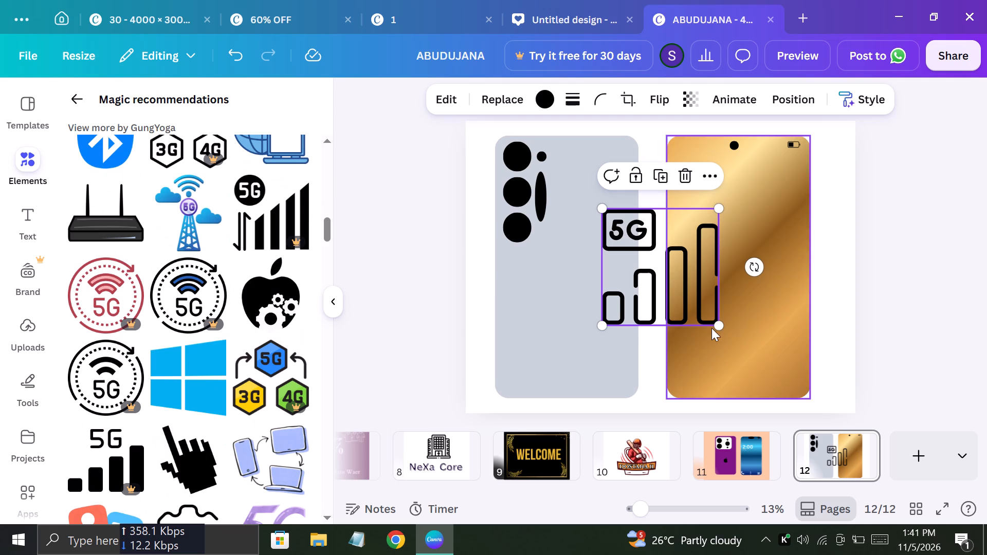
Delete the outlined 5G signal-bars graphic that overlaps both phones.
click(686, 174)
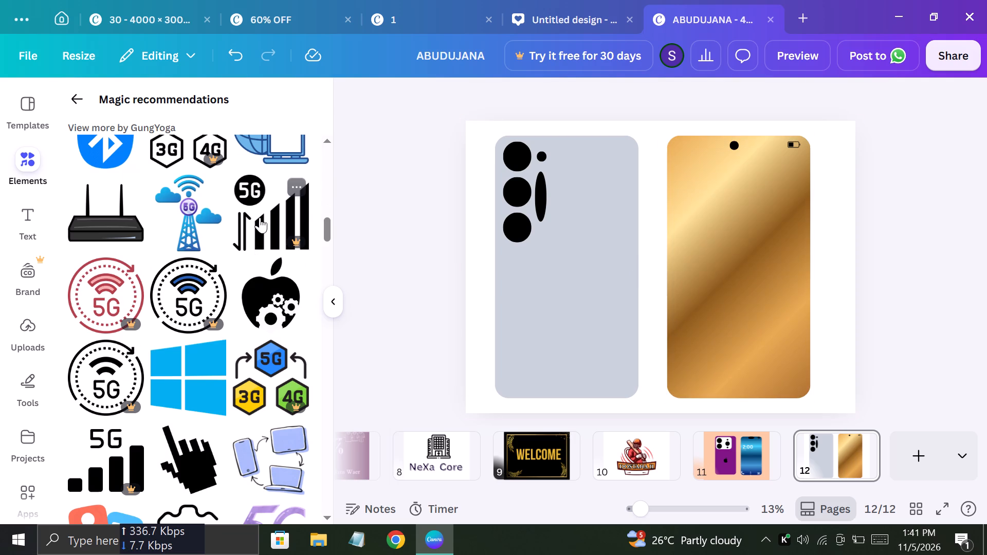
Add the solid black 5G signal-bars graphic with arrows to the gold phone screen and shrink it to a tiny status icon.
drag(260, 217, 717, 256)
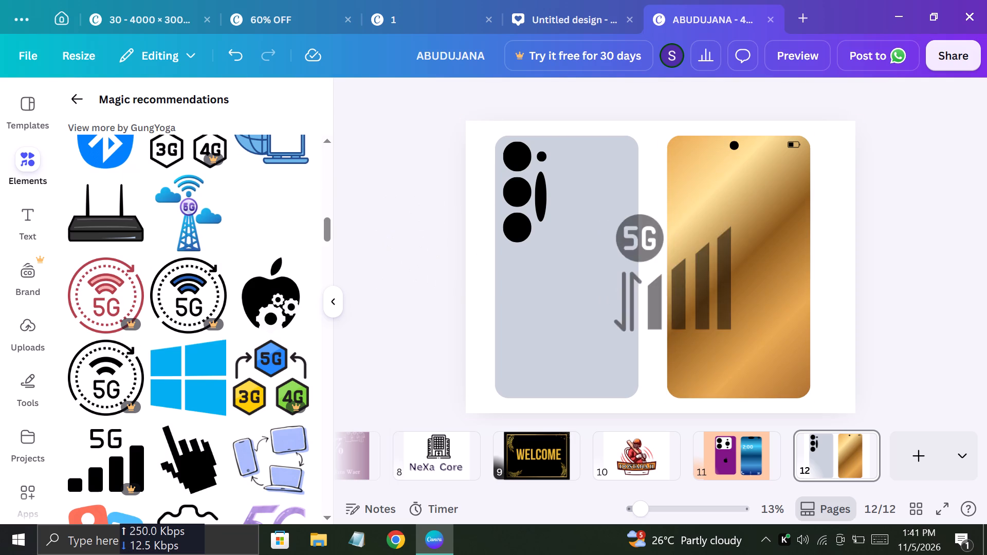
drag(717, 256, 703, 245)
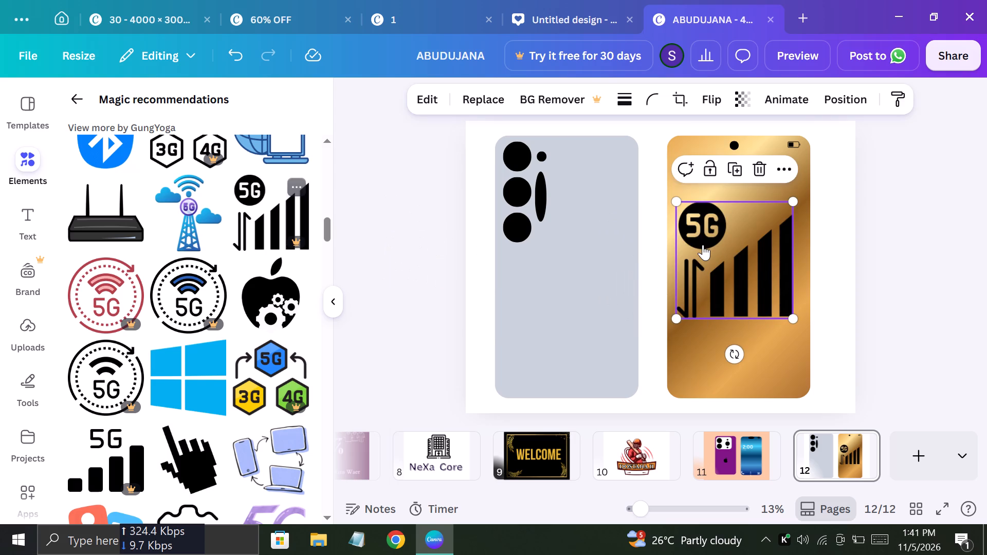
drag(673, 194, 675, 197)
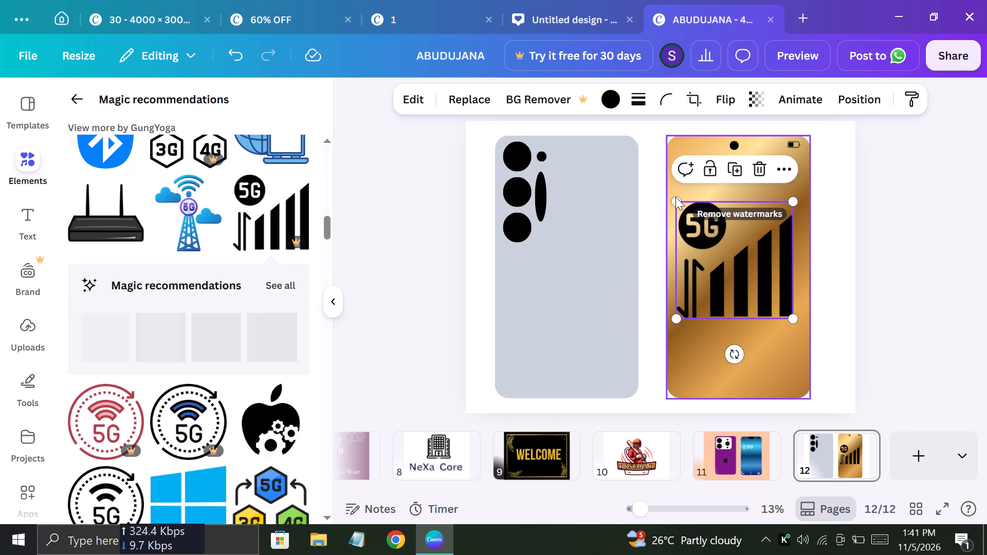
drag(675, 197, 688, 215)
drag(673, 200, 688, 217)
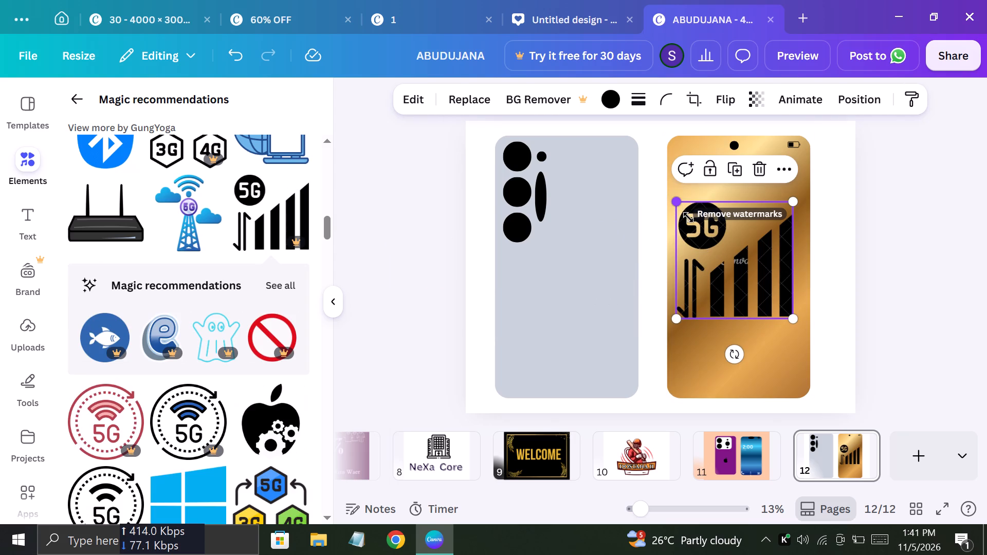
drag(688, 217, 785, 293)
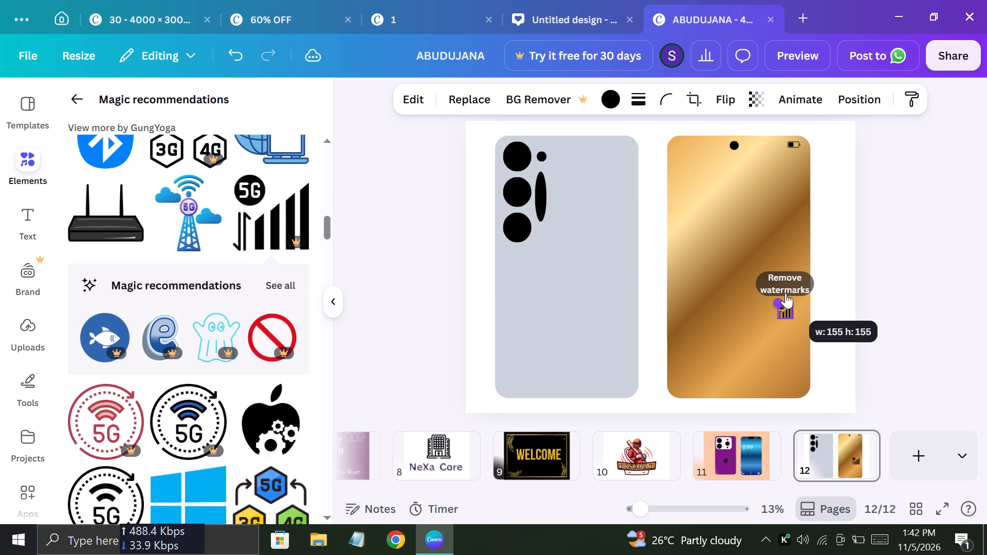
drag(785, 293, 790, 297)
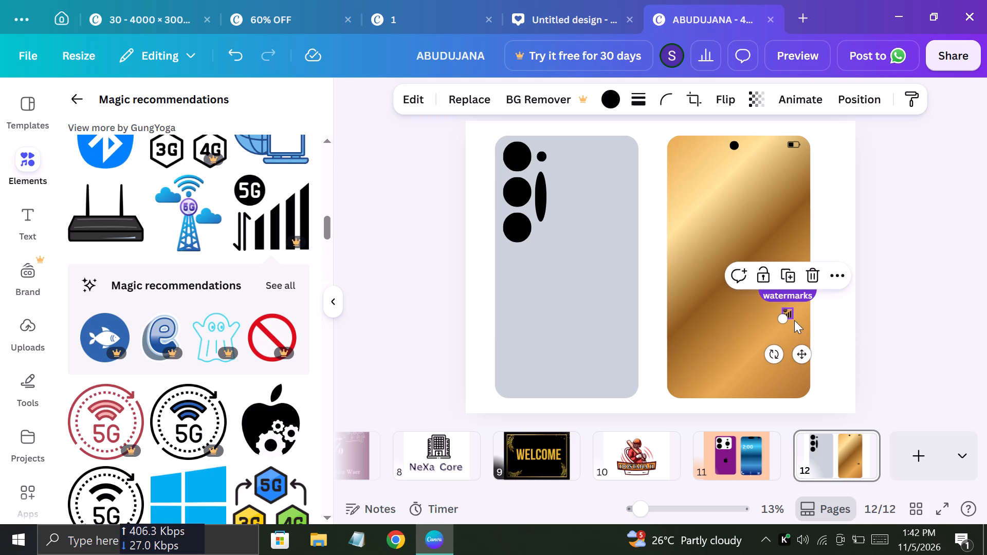
Place the 5G signal icon just left of the battery icon at the top of the gold phone screen.
drag(800, 348, 783, 173)
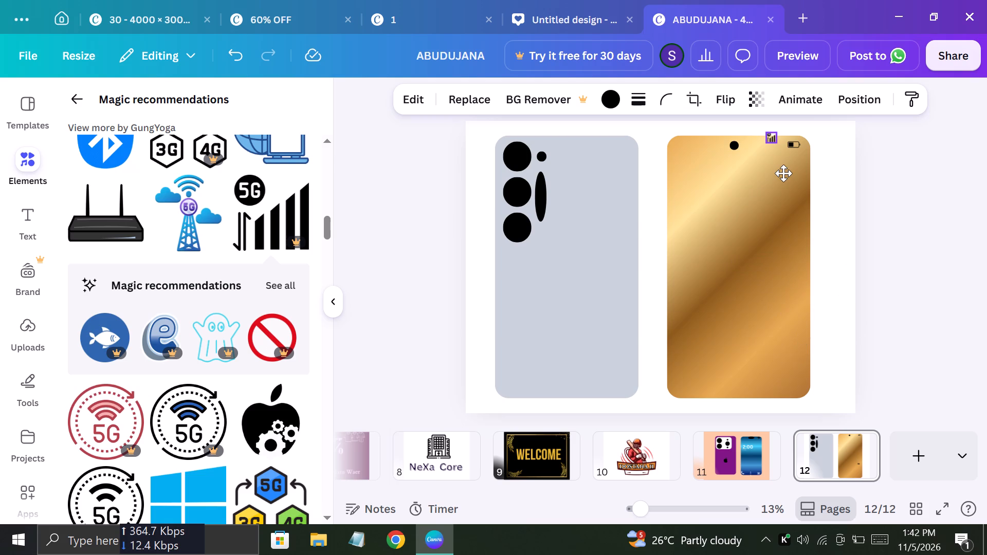
drag(783, 173, 790, 180)
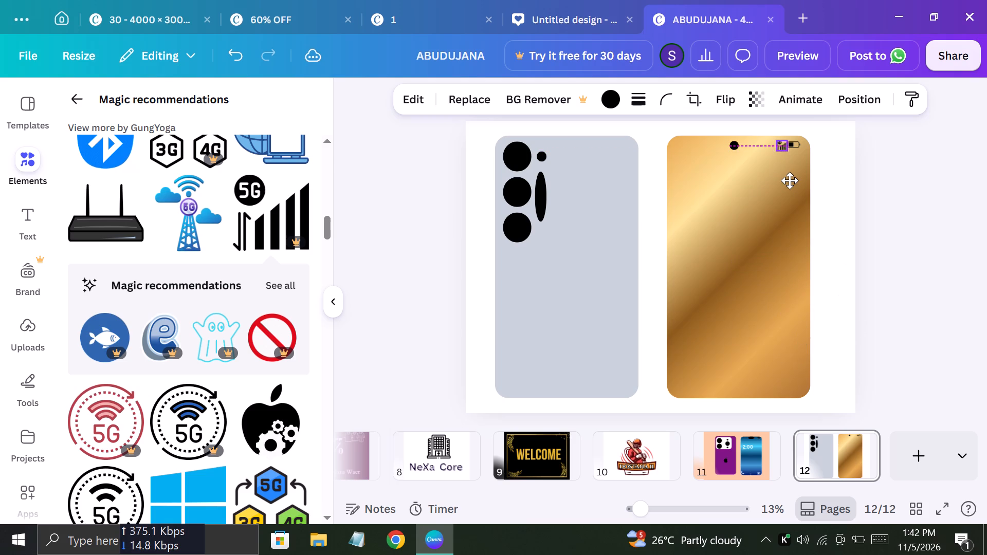
drag(790, 180, 789, 176)
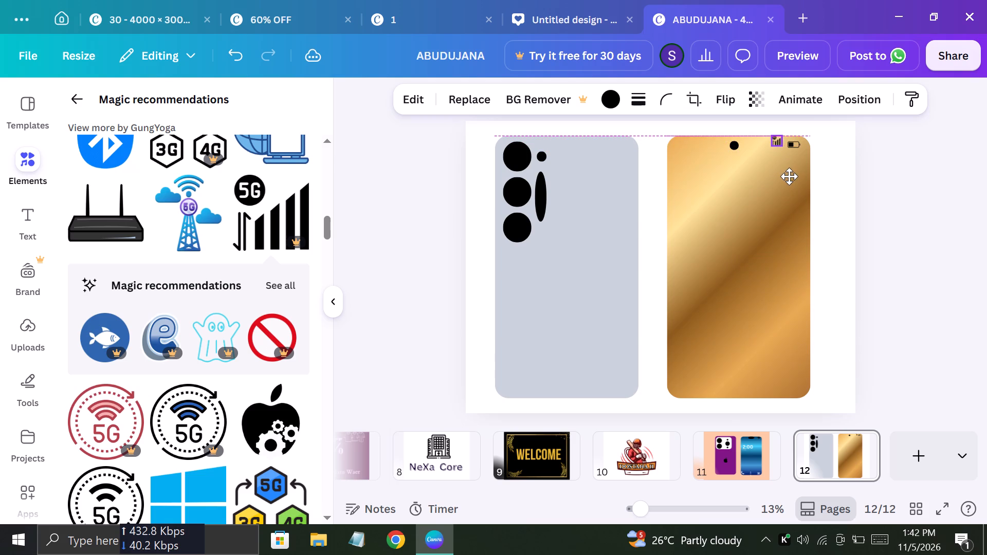
drag(789, 176, 788, 179)
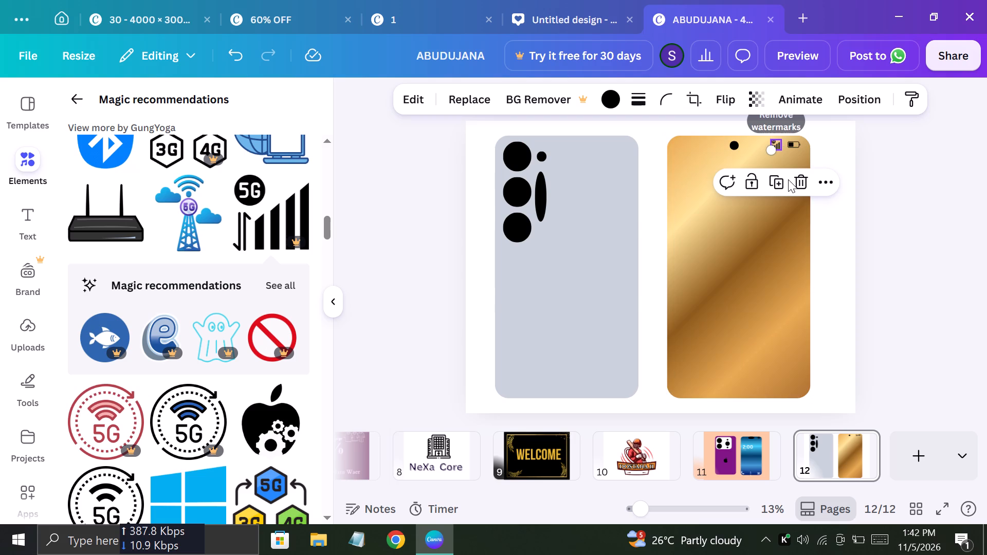
drag(76, 298, 74, 288)
Add a heading to the page with the text 2:00.
click(4, 216)
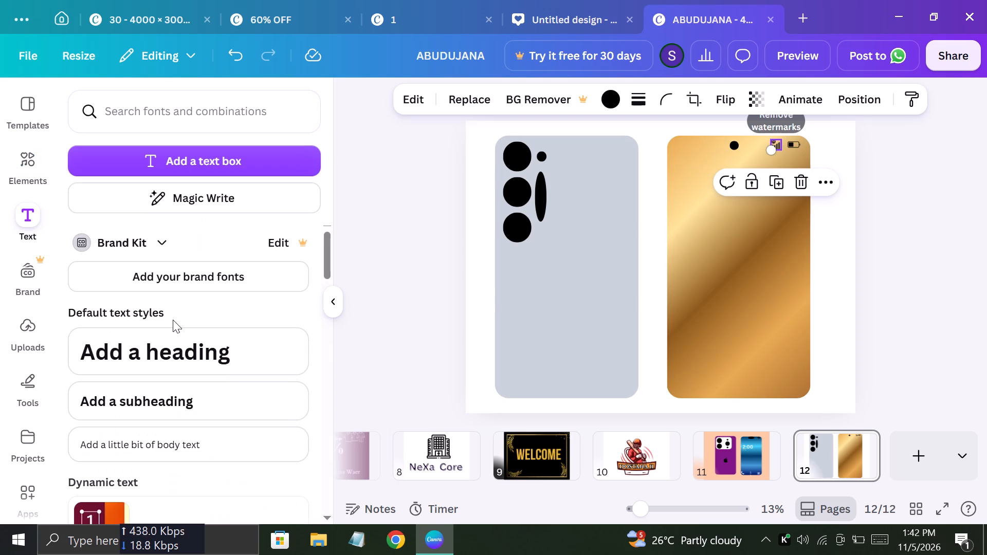
click(178, 346)
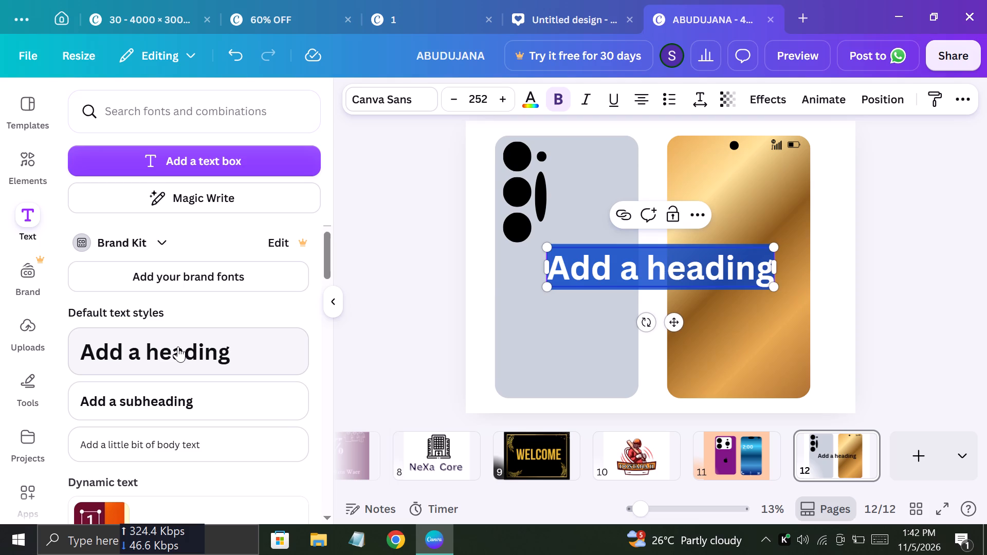
key(2)
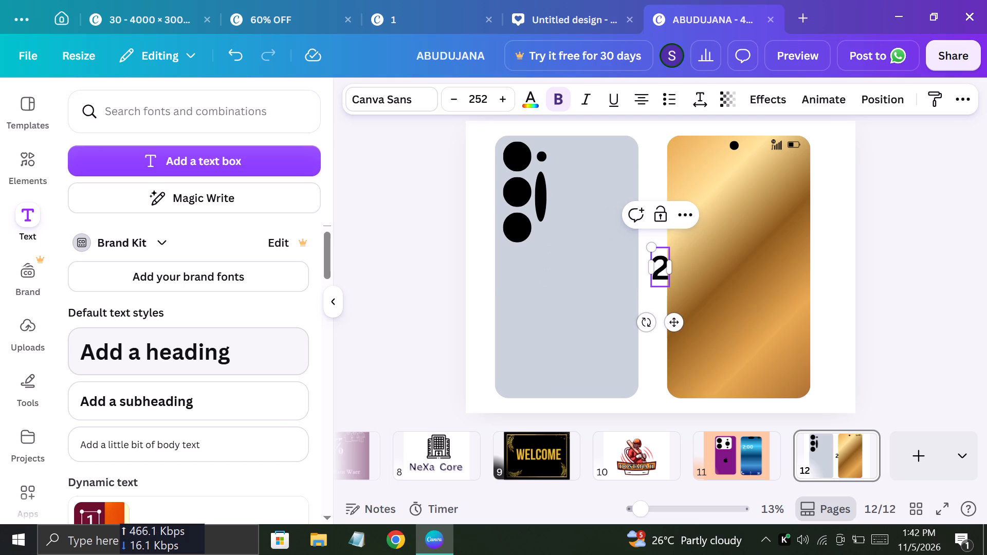
key(shift+colon)
text(00)
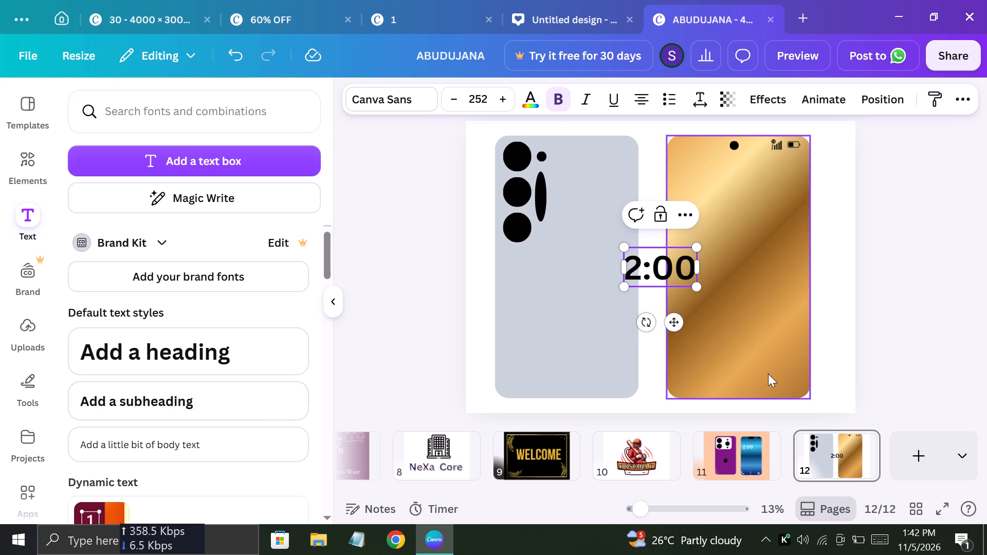
Move the 2:00 clock text onto the upper part of the gold phone screen, below the punch-hole camera.
drag(680, 321, 735, 301)
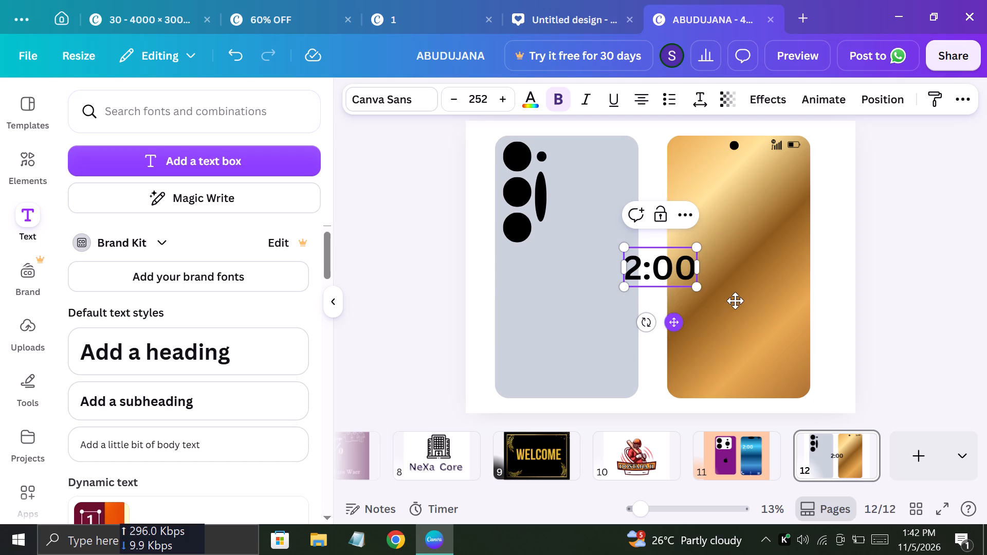
drag(735, 301, 761, 254)
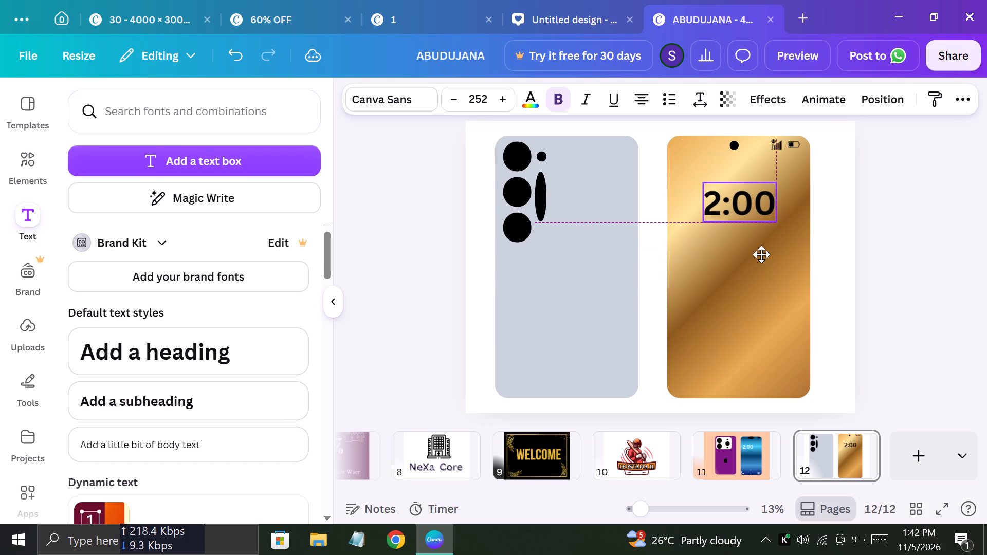
Add a body text box beneath the clock with the text 2des.
click(236, 442)
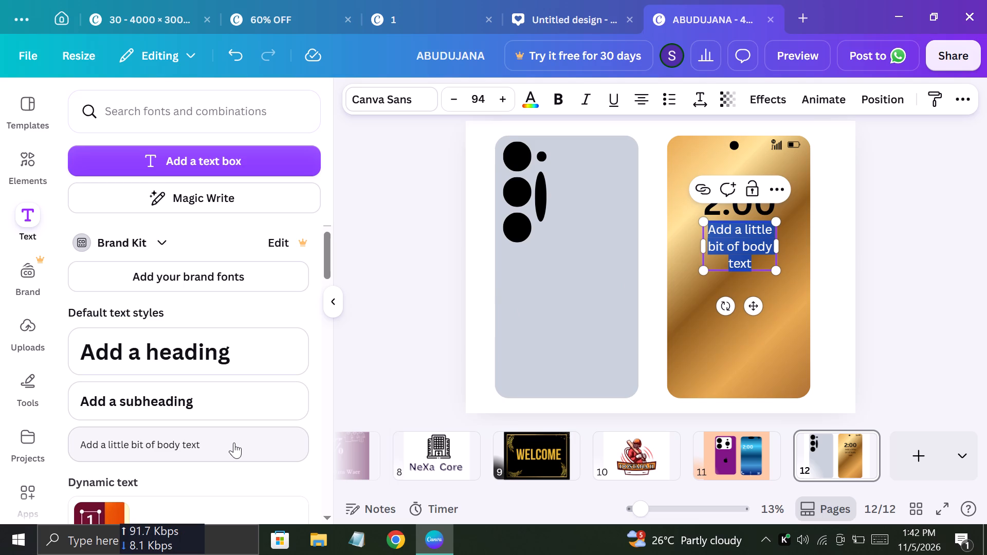
key(2)
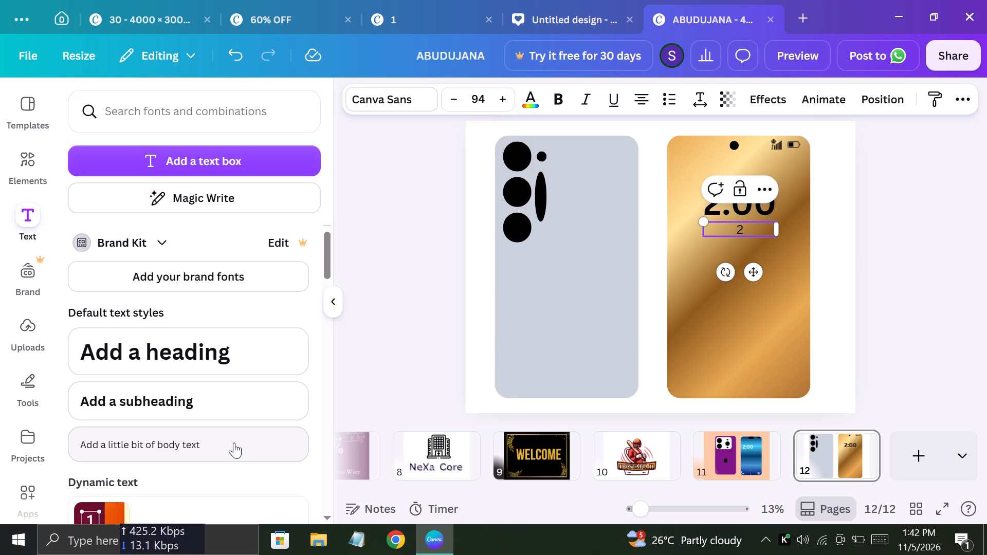
key(d)
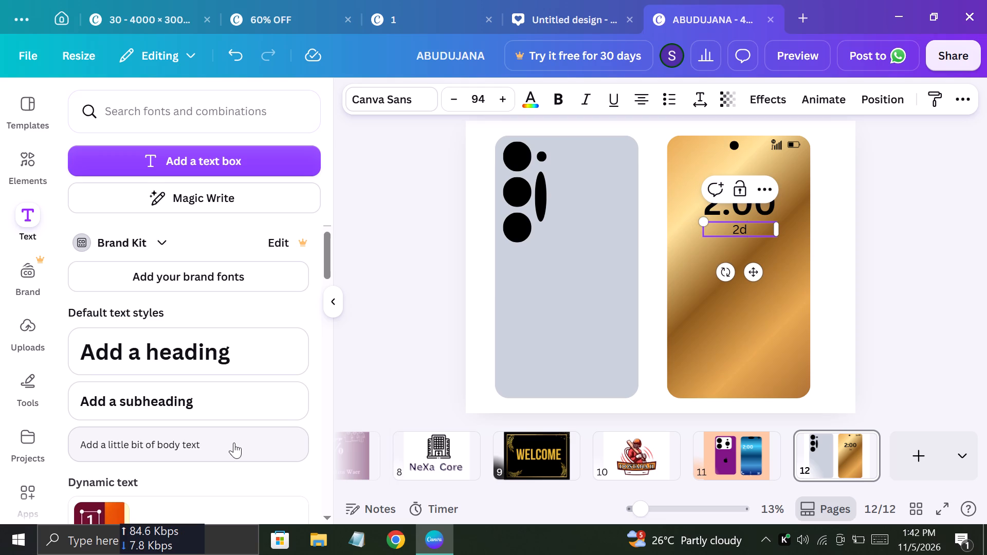
key(e)
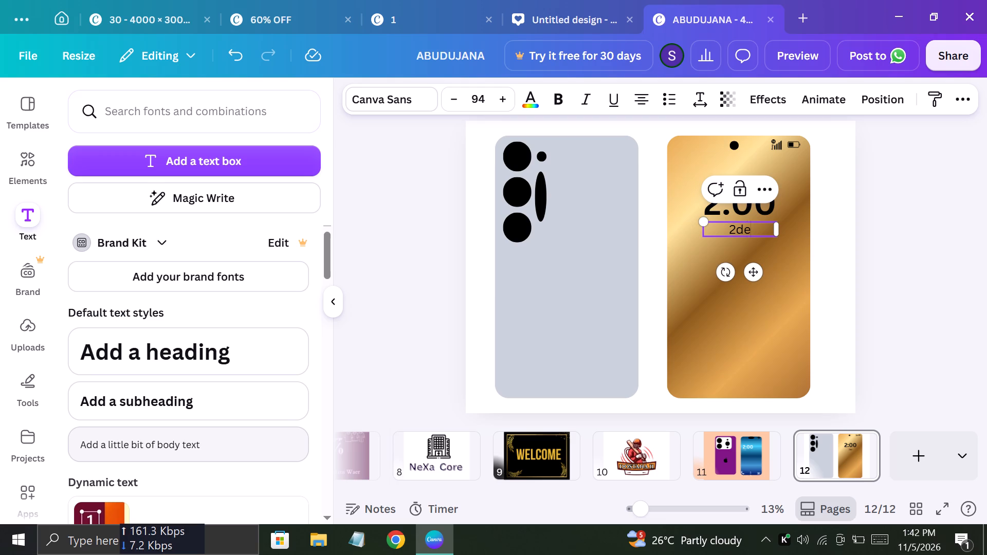
key(s)
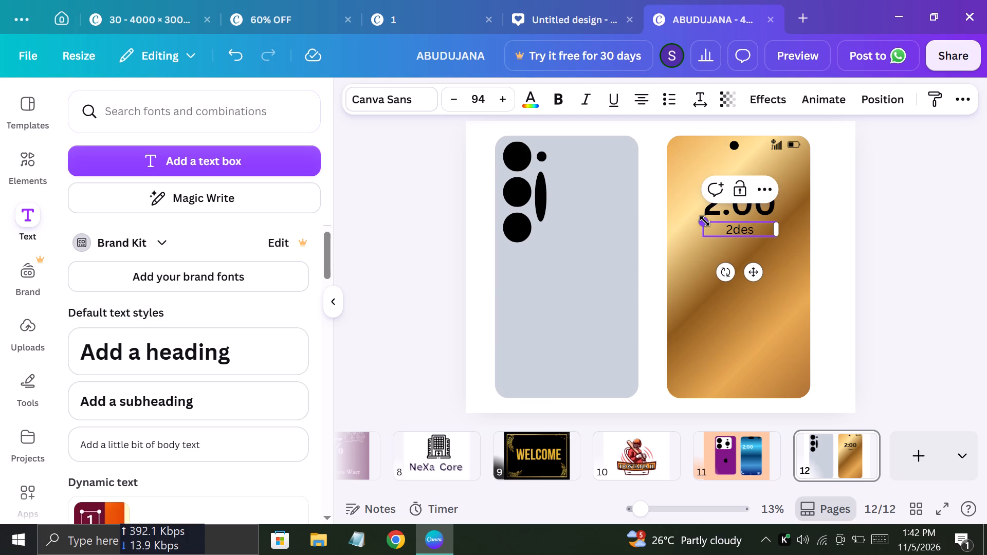
Shrink the 2des text to font size 47 and place it directly under the 2:00 clock, slightly left of its centre.
drag(705, 221, 742, 248)
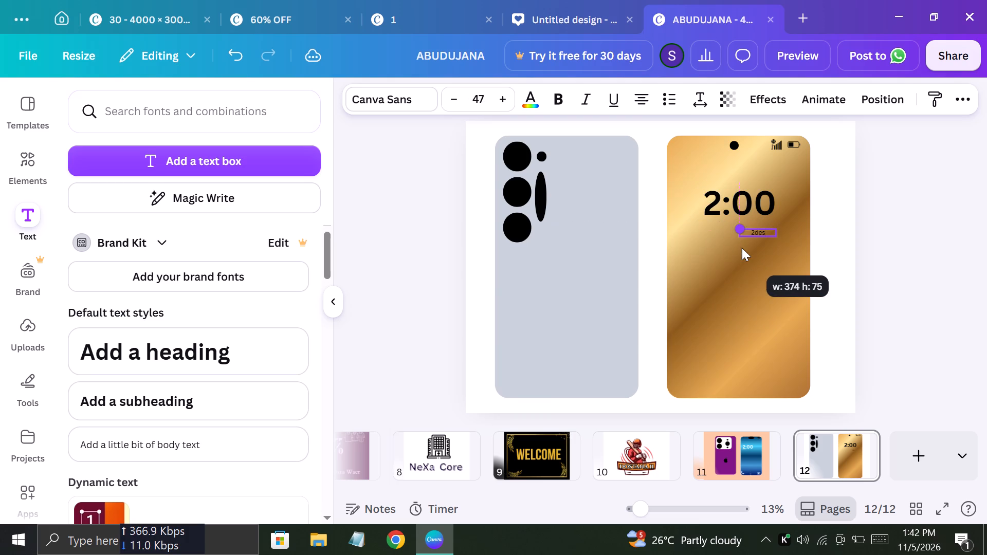
drag(776, 265, 769, 256)
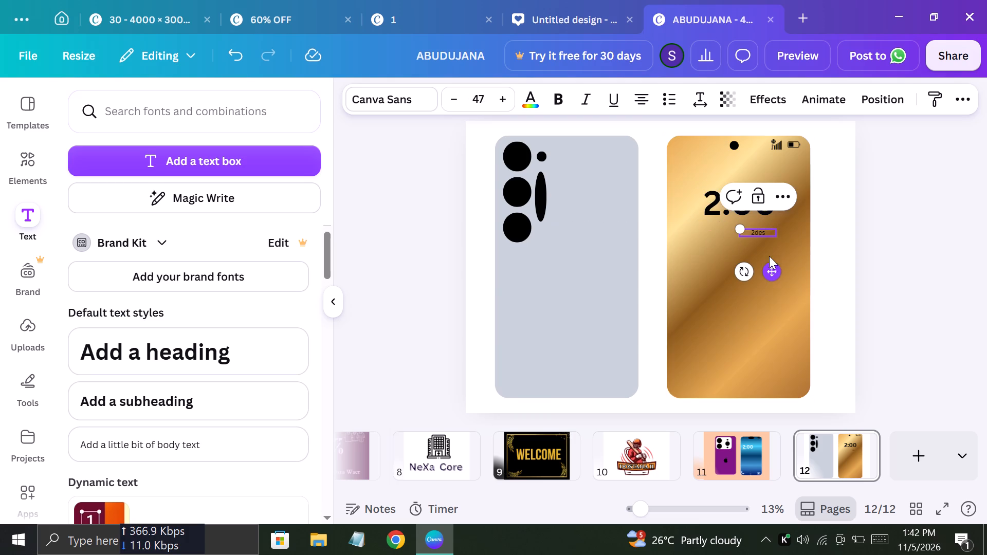
drag(769, 256, 746, 251)
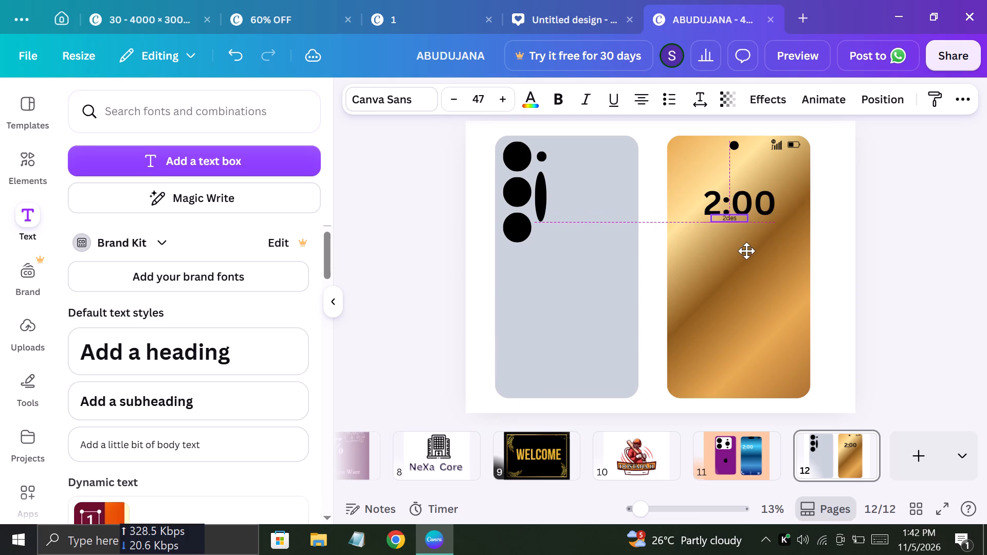
click(873, 242)
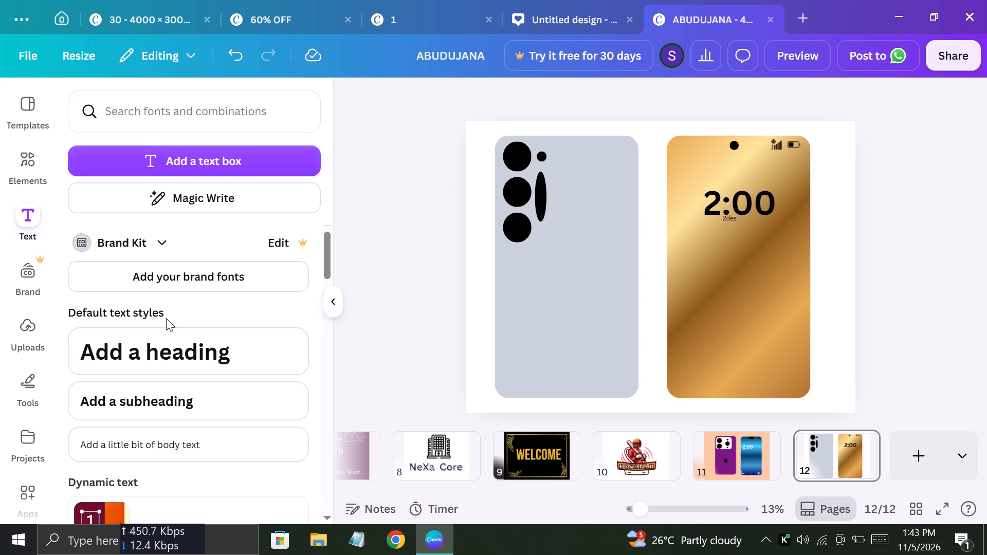
Replace the previous elements search term and search the graphics for line arrow.
click(14, 176)
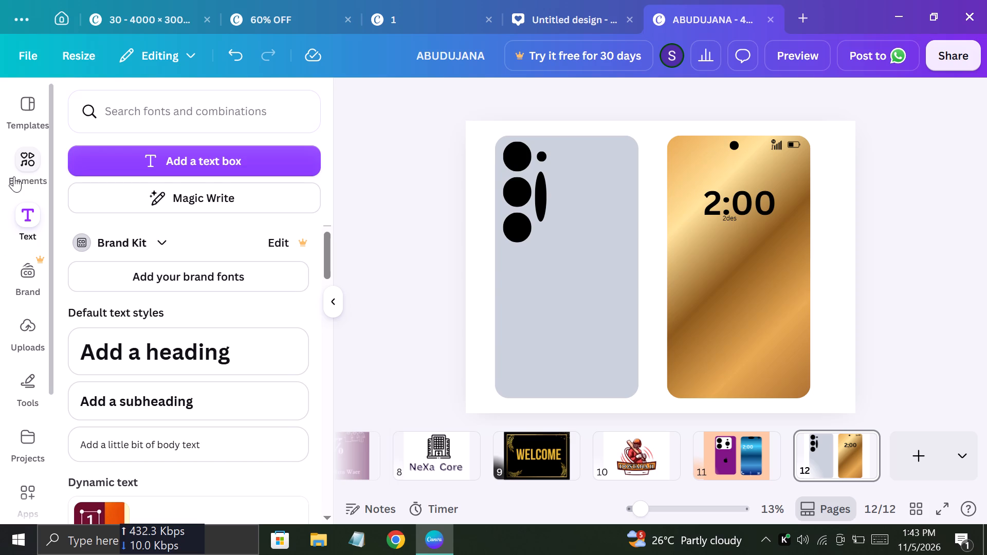
scroll(243, 283, up, 1)
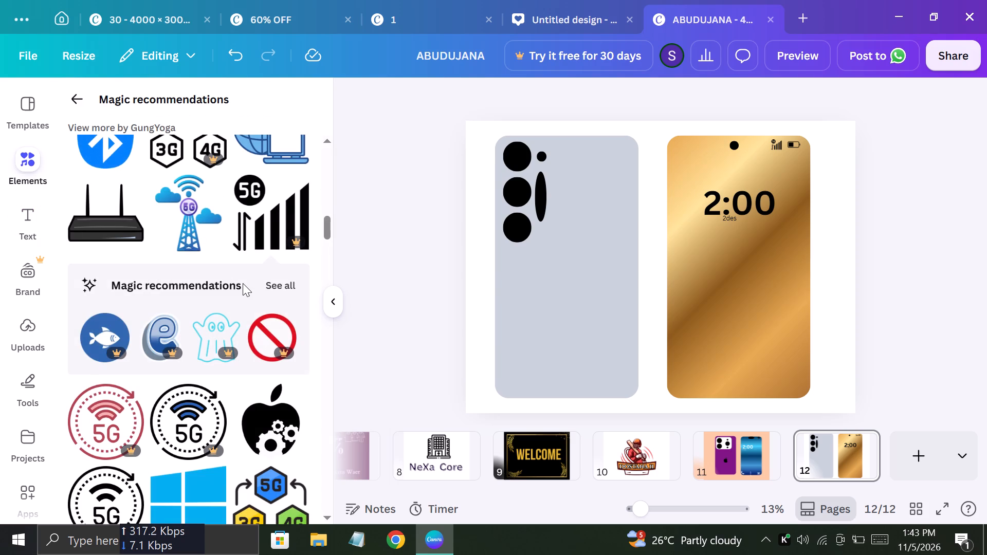
scroll(243, 283, up, 1)
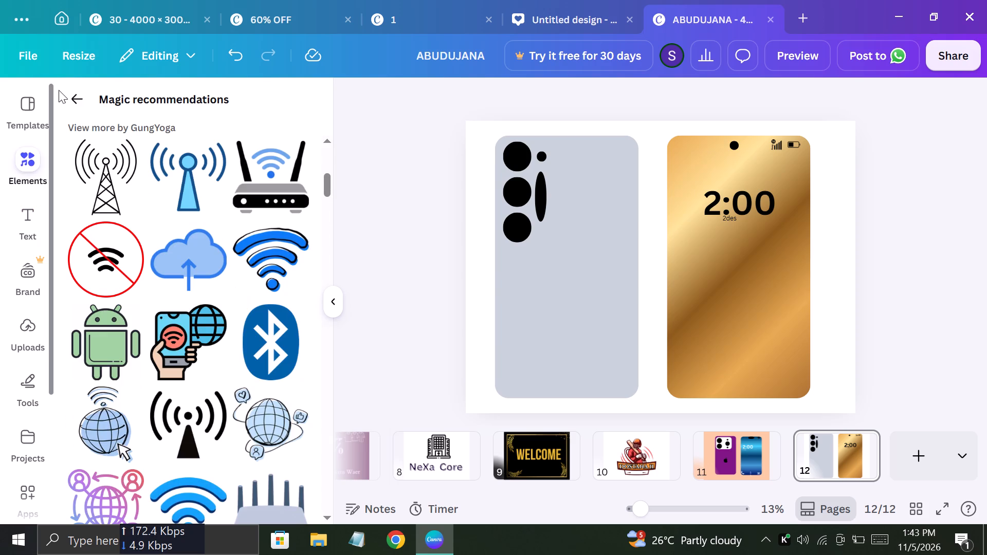
click(66, 96)
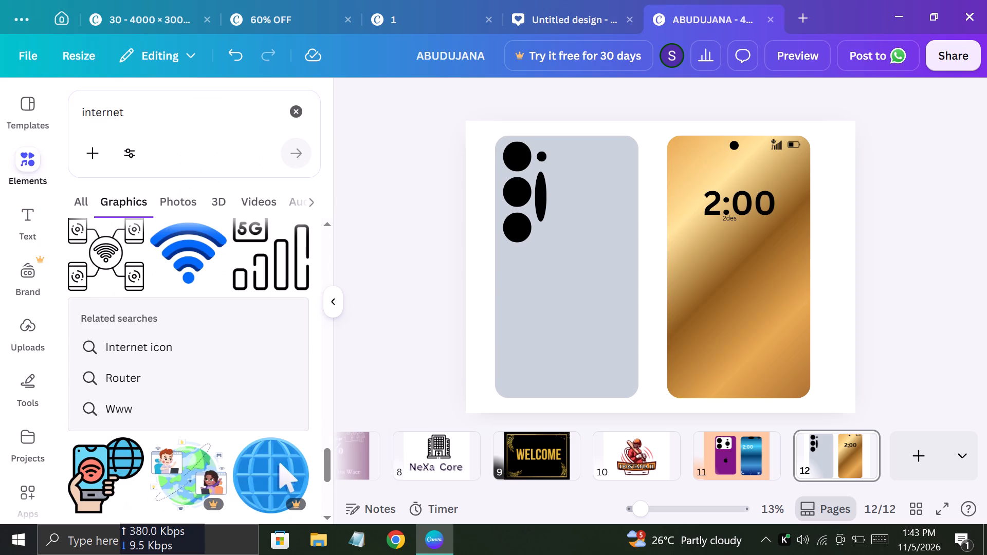
click(126, 105)
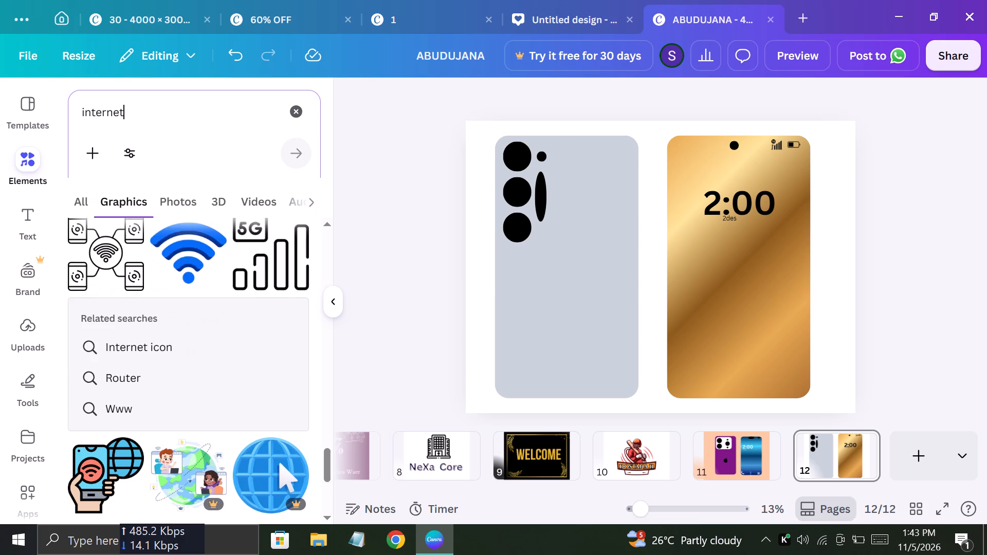
key(BackSpace)
key(BackSpace)
key(BackSpace)
key(BackSpace)
key(BackSpace)
key(BackSpace)
key(BackSpace)
key(BackSpace)
key(BackSpace)
key(BackSpace)
key(BackSpace)
key(BackSpace)
key(BackSpace)
key(BackSpace)
key(BackSpace)
key(BackSpace)
key(BackSpace)
key(BackSpace)
key(BackSpace)
key(BackSpace)
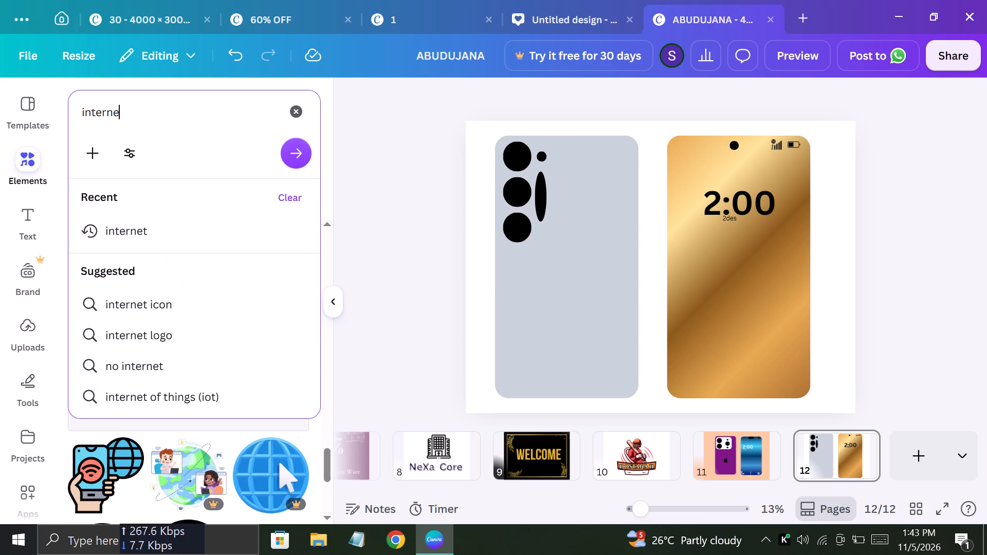
key(BackSpace)
key(BackSpace)
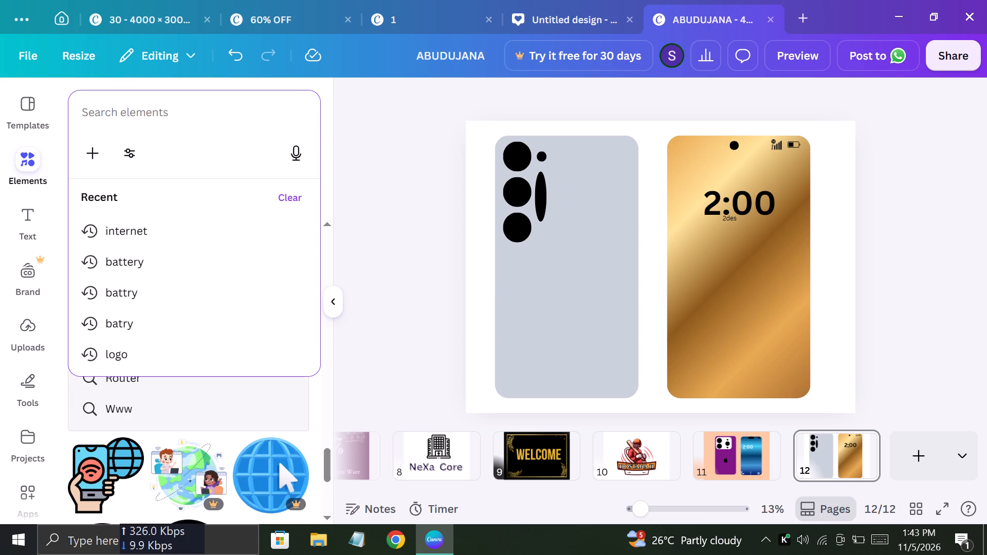
text(li)
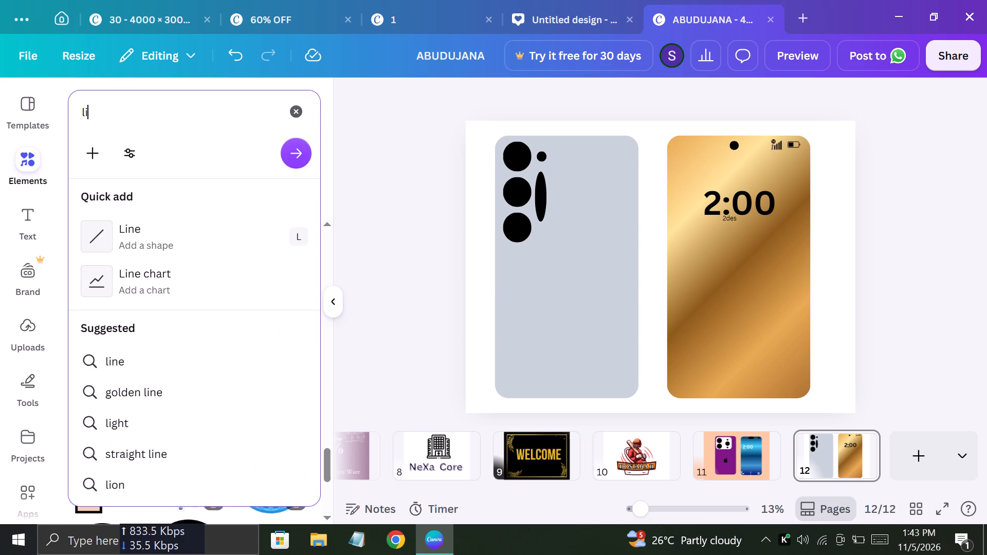
key(n)
text(e)
key(space)
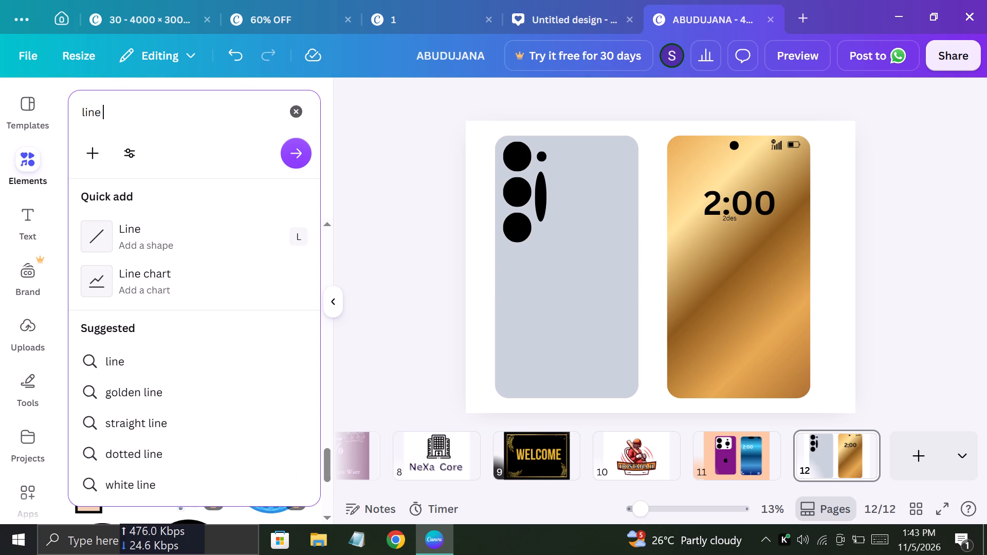
key(a)
text(rro)
key(w)
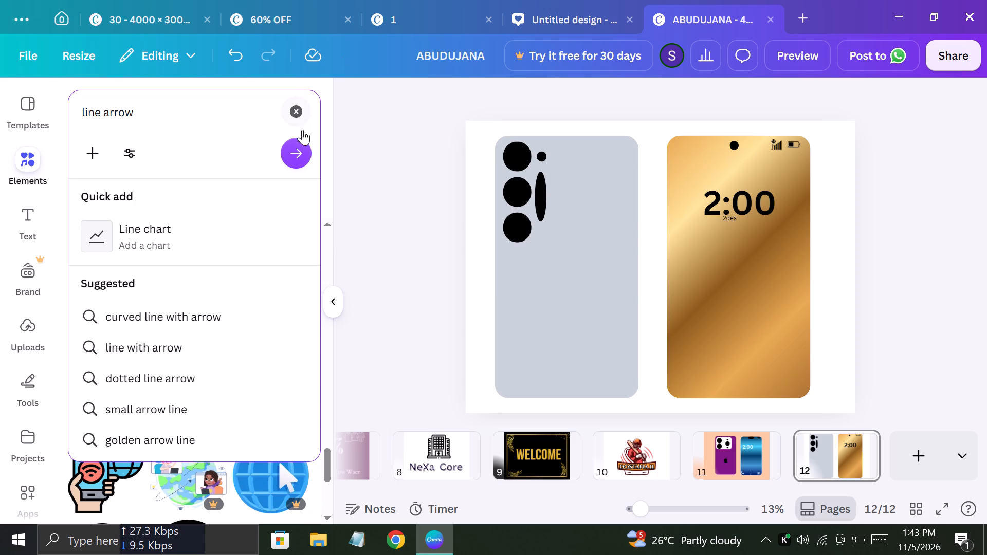
click(296, 159)
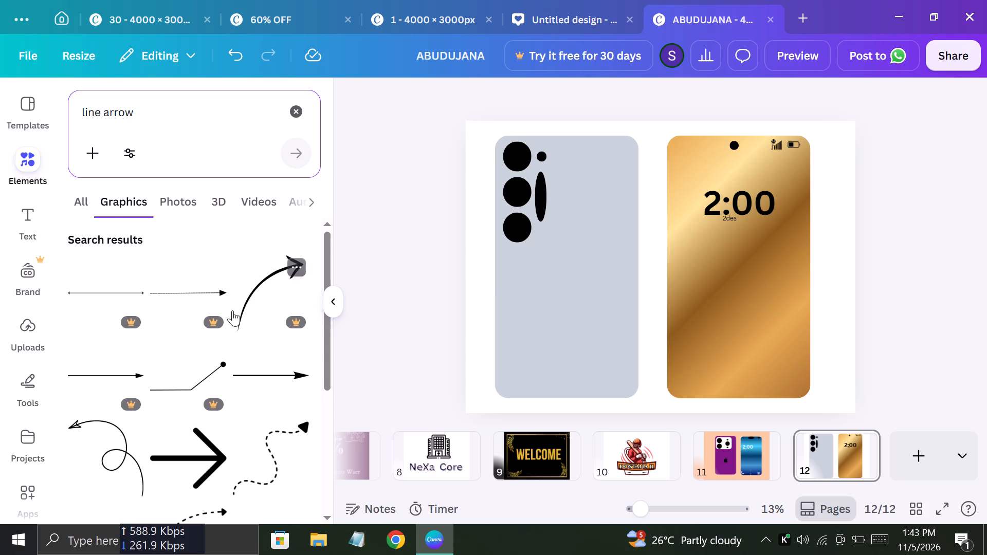
Add the thick black upward chevron graphic from the results and shrink it to a small icon on the gold phone.
scroll(180, 462, down, 2)
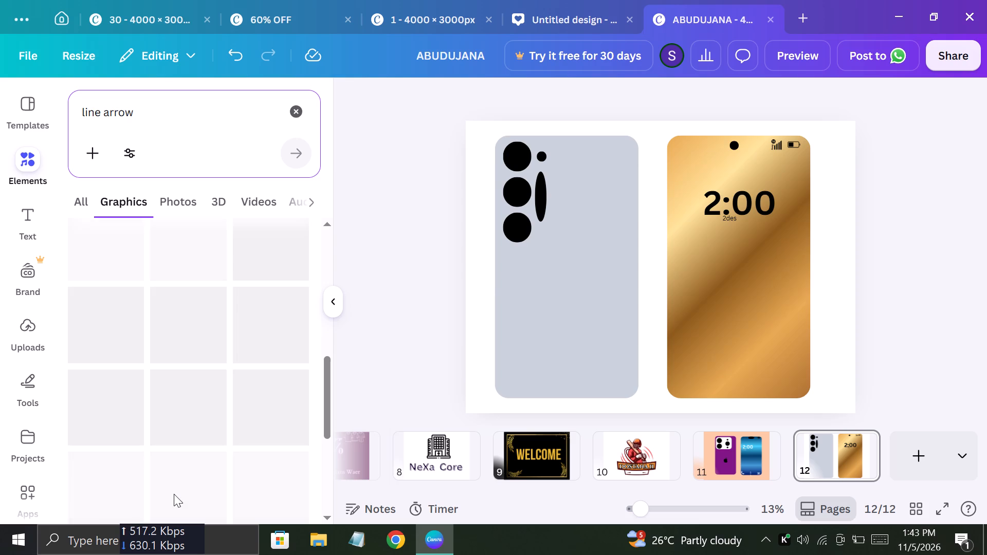
scroll(185, 554, down, 10)
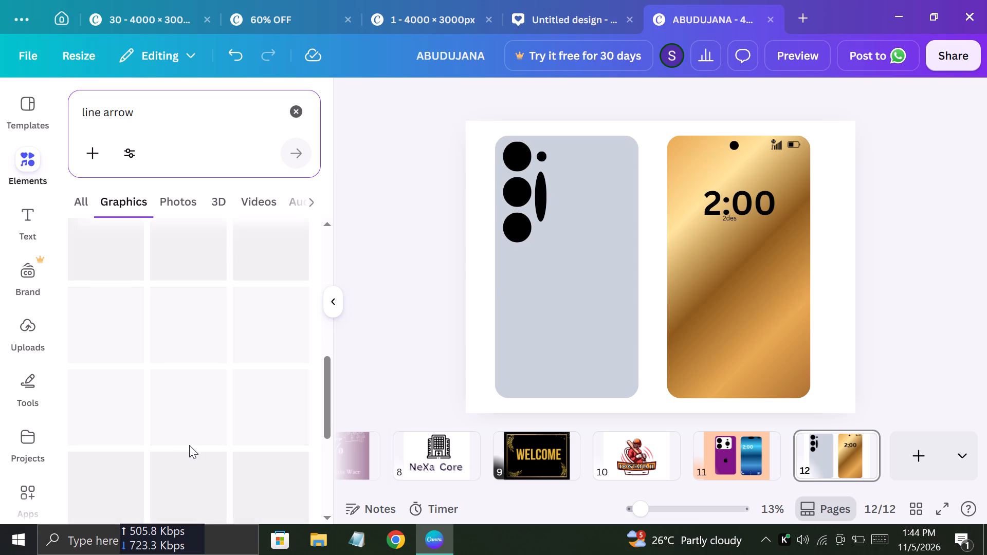
scroll(189, 445, down, 2)
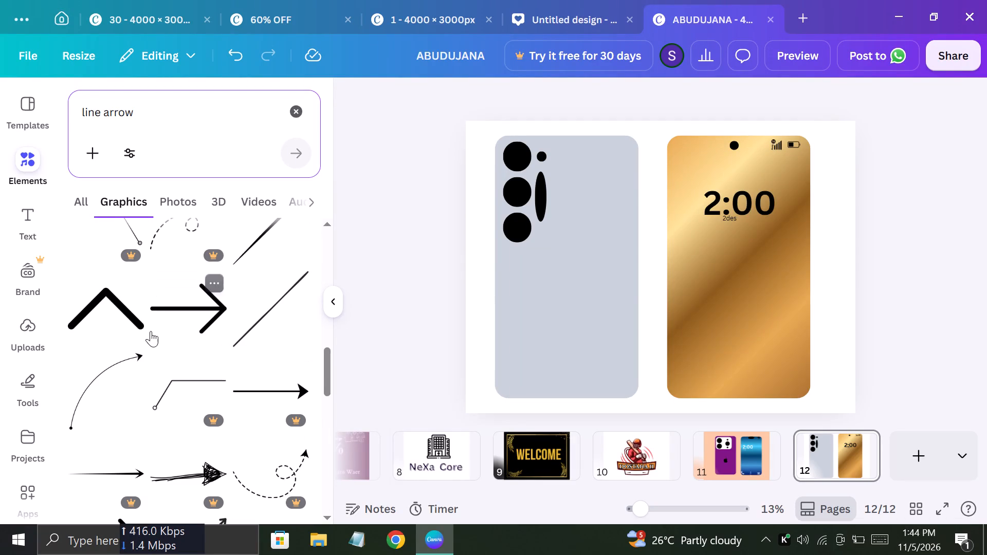
click(115, 318)
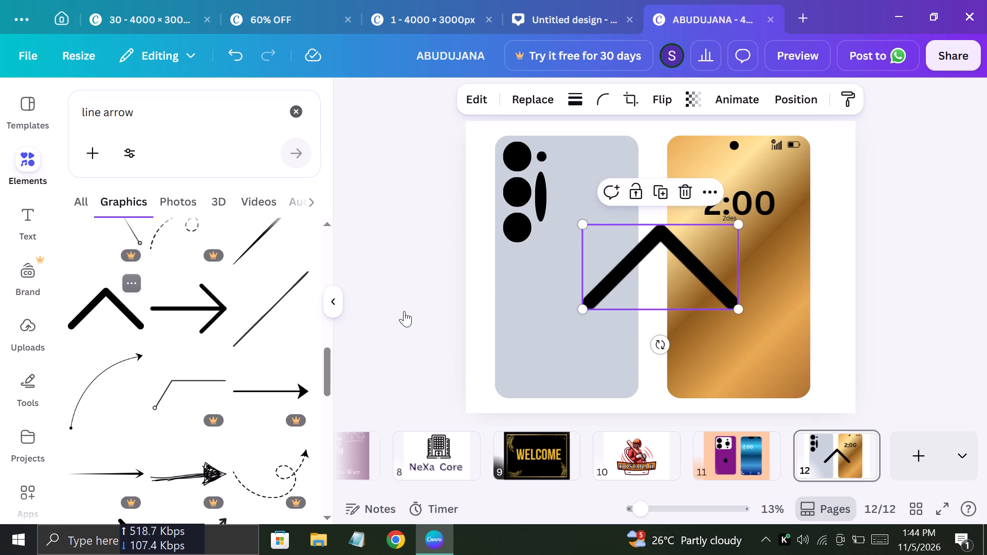
drag(578, 220, 581, 221)
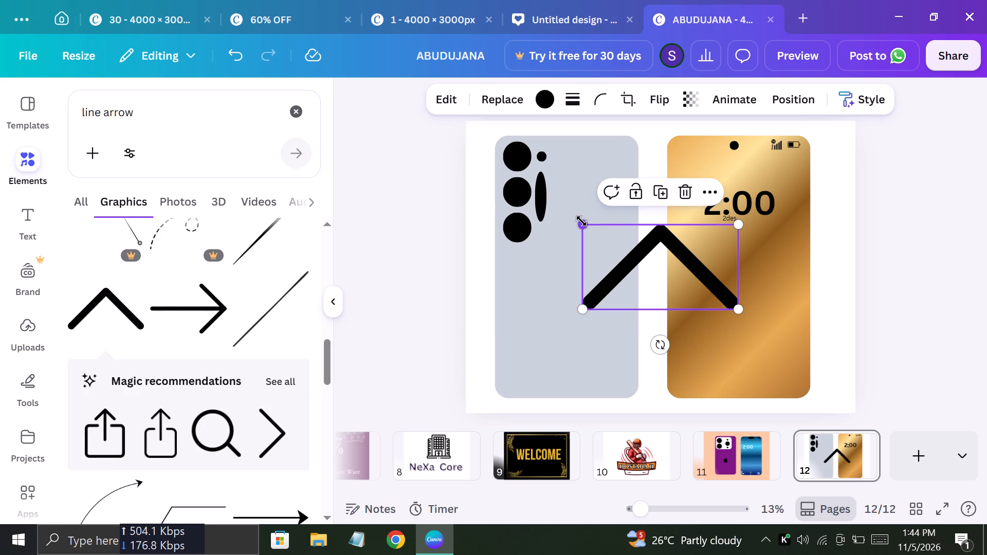
drag(581, 221, 714, 300)
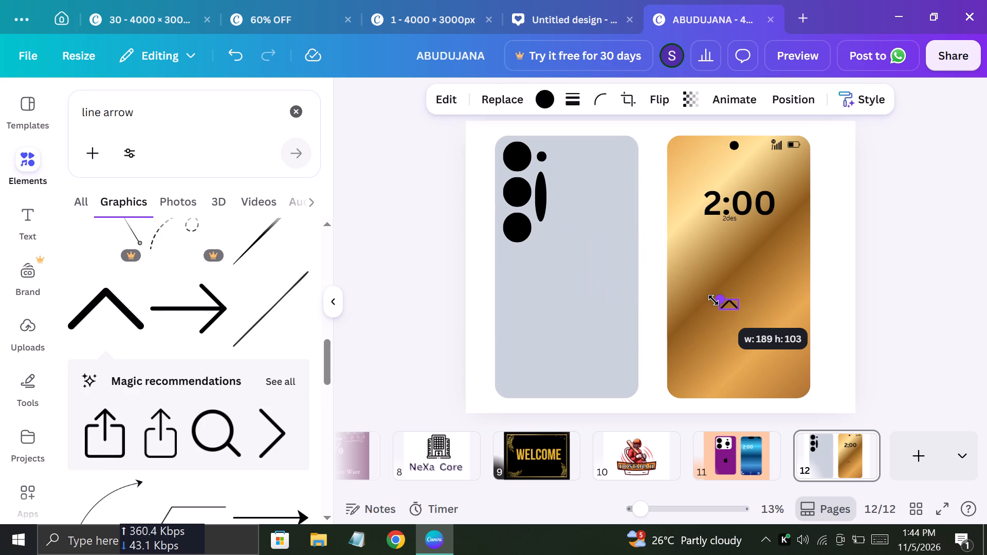
drag(714, 300, 703, 298)
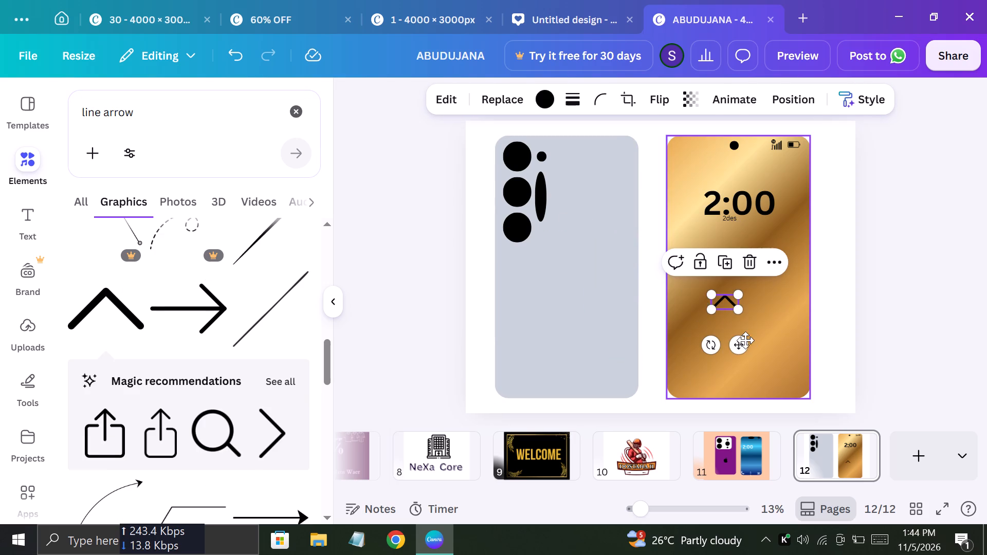
Place the small chevron at the bottom centre of the gold phone screen, in line with the punch-hole camera.
drag(740, 341, 755, 402)
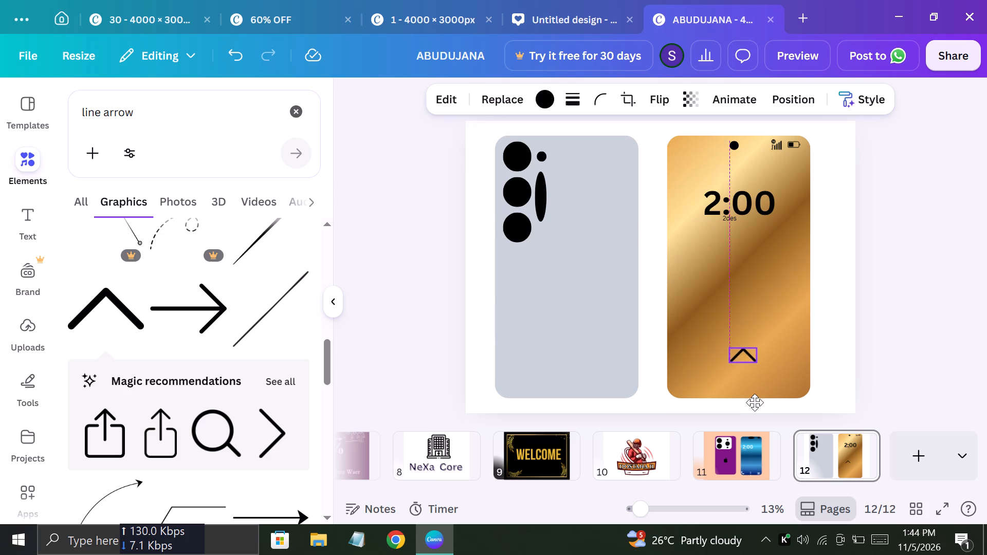
drag(755, 402, 753, 415)
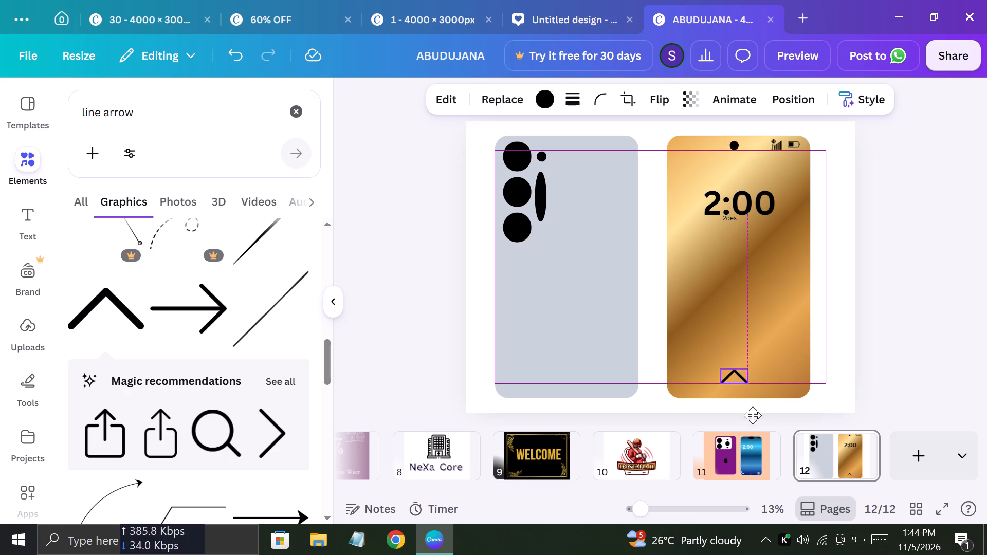
drag(753, 415, 764, 418)
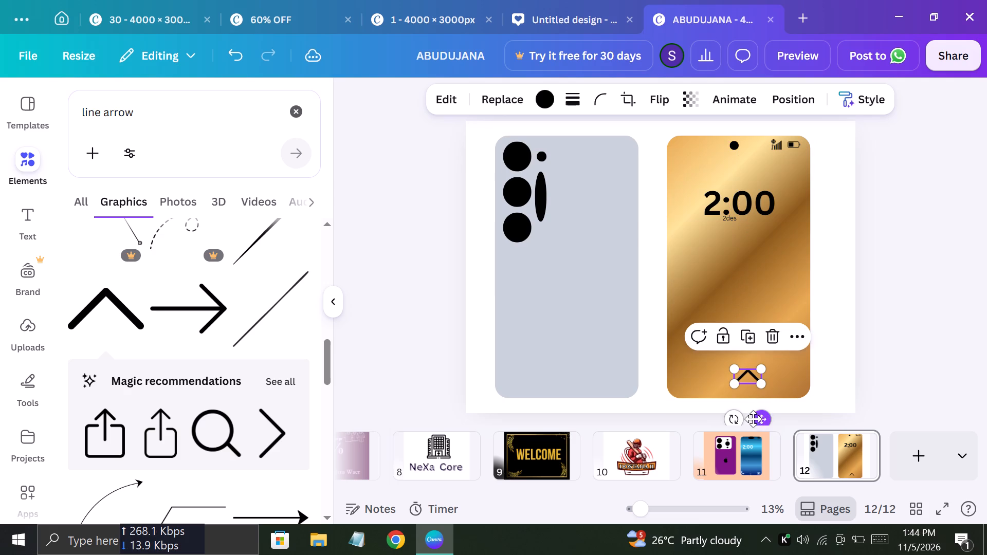
click(876, 372)
click(776, 375)
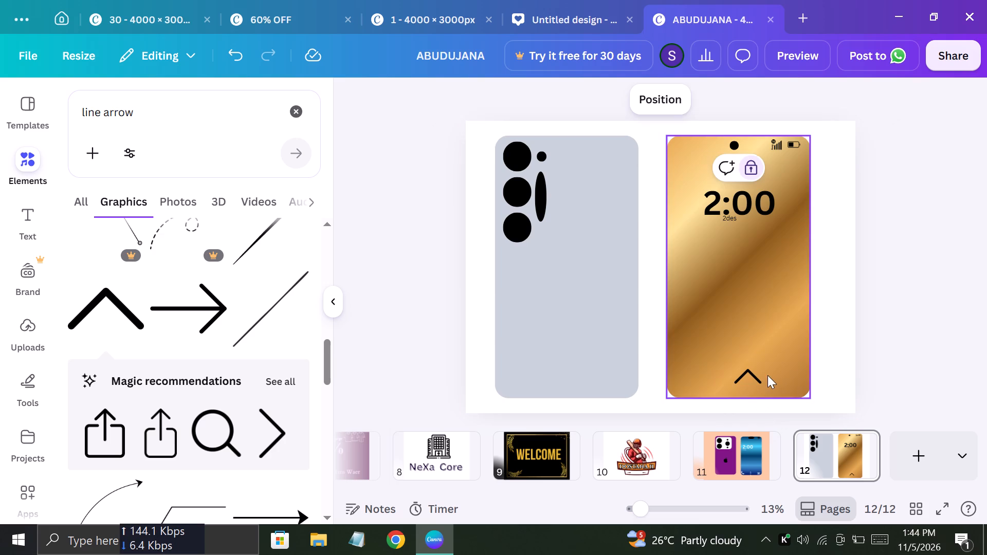
click(743, 376)
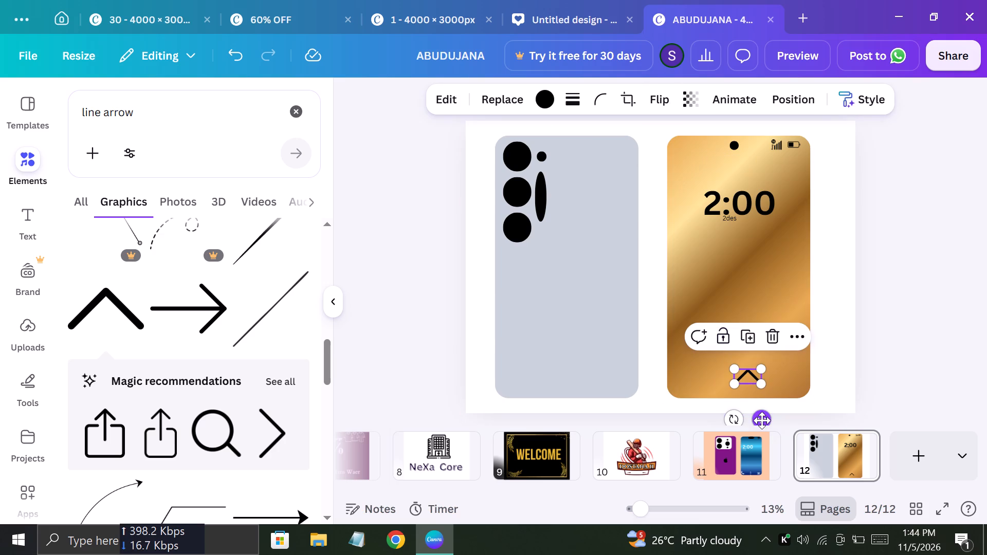
drag(761, 420, 748, 424)
click(877, 374)
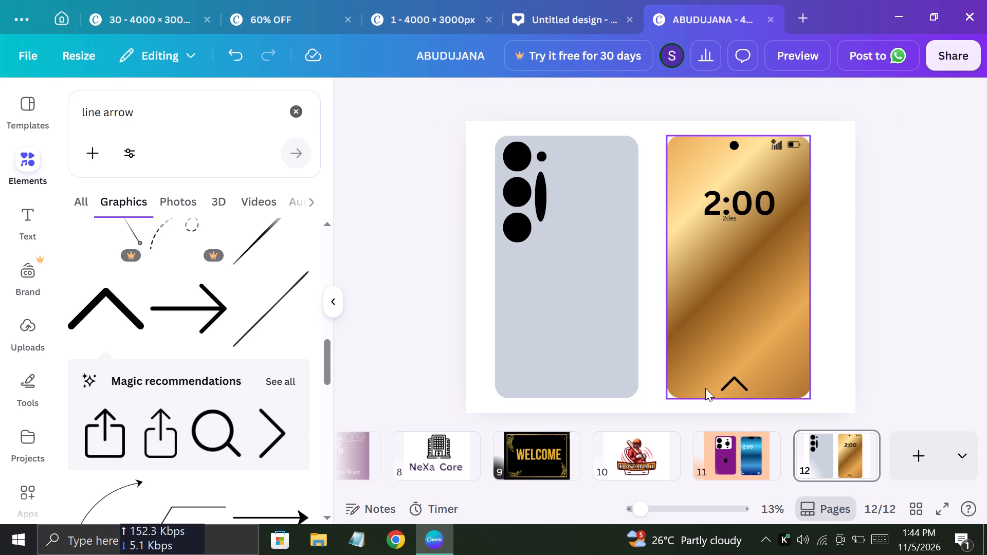
Replace the line arrow search term with camara and search the graphics for it.
click(140, 109)
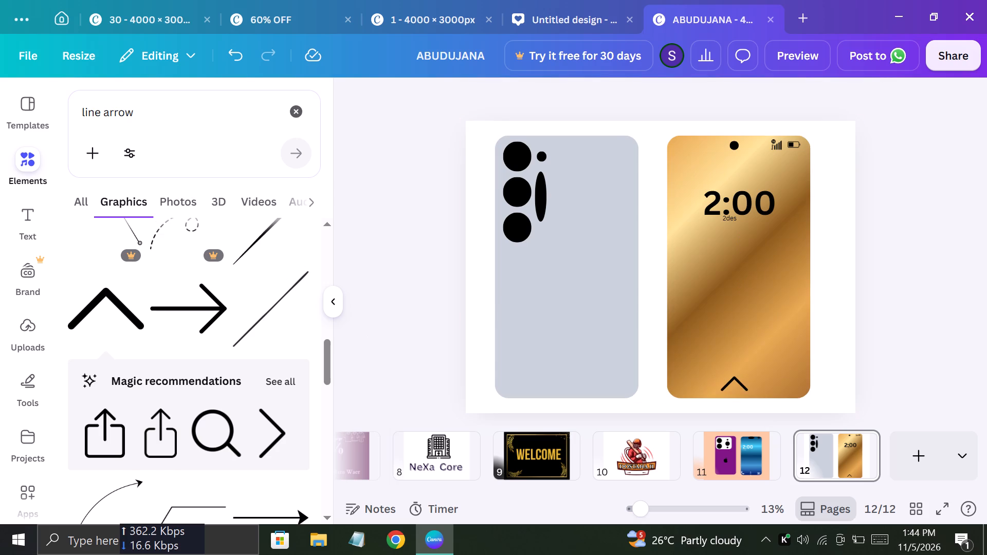
key(BackSpace)
key(BackSpace)
key(BackSpace)
key(BackSpace)
key(BackSpace)
key(BackSpace)
key(BackSpace)
key(BackSpace)
key(BackSpace)
key(BackSpace)
key(BackSpace)
key(BackSpace)
key(BackSpace)
key(BackSpace)
key(BackSpace)
key(BackSpace)
key(BackSpace)
key(BackSpace)
key(BackSpace)
key(BackSpace)
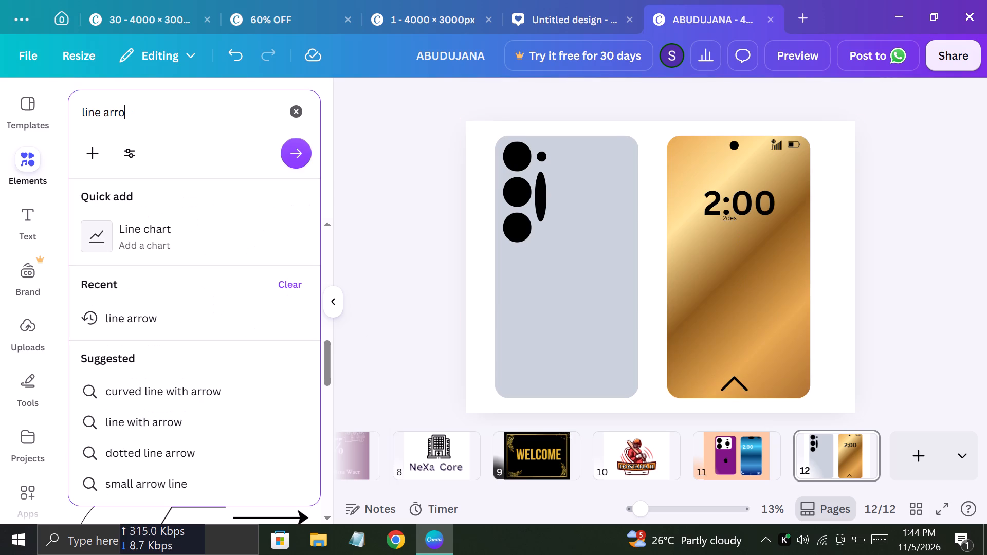
text(ca)
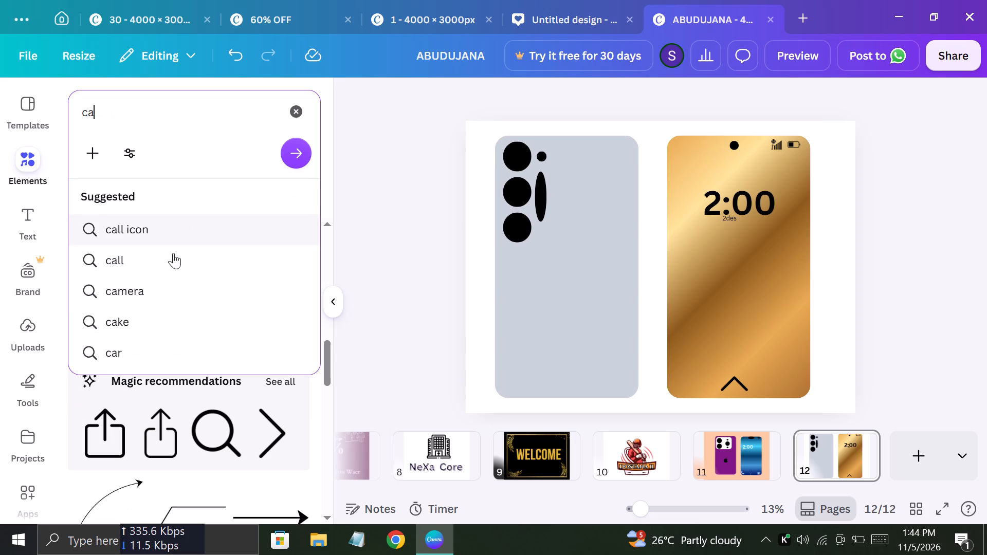
text(ma)
text(ra)
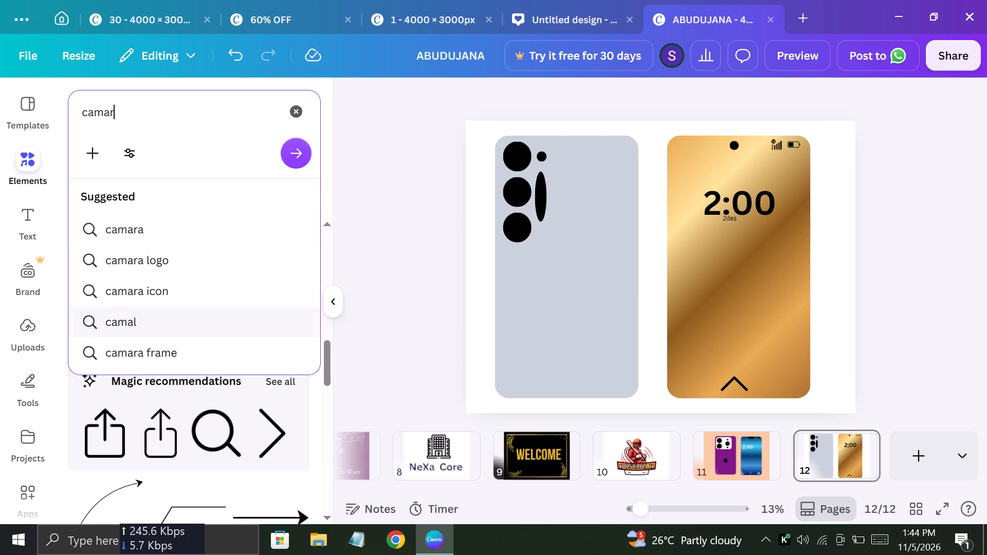
click(292, 173)
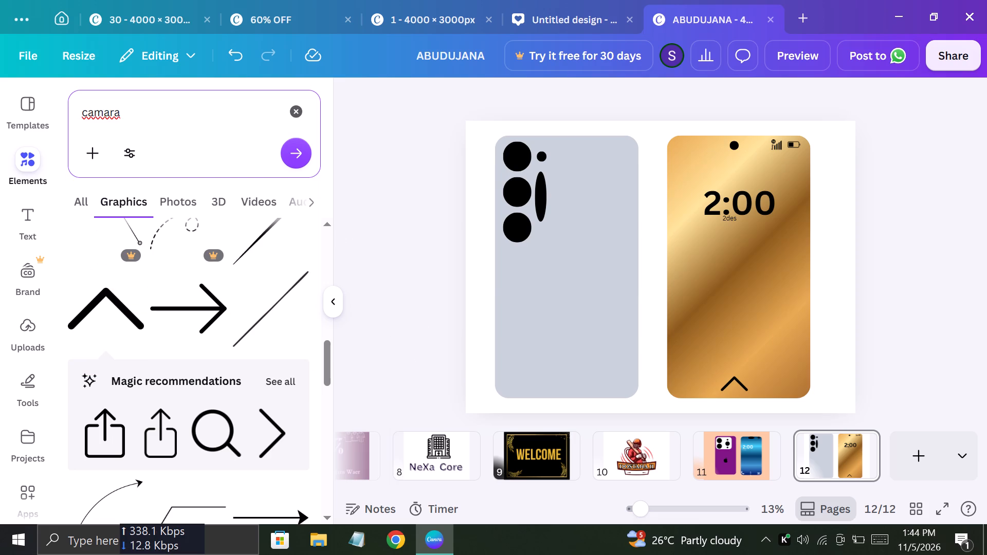
click(291, 161)
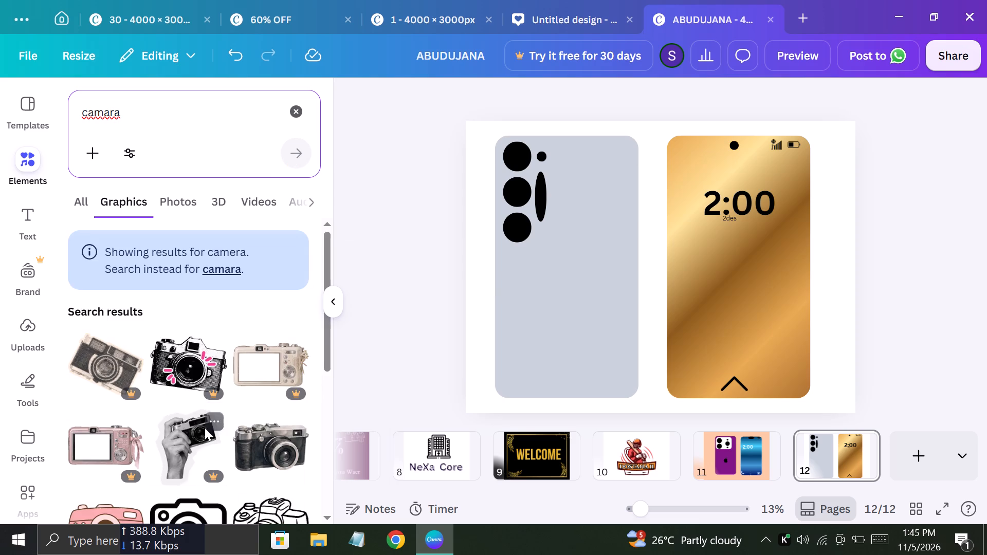
Add the black outline camera graphic from the results and place it in the bottom-right corner of the gold phone screen.
scroll(205, 428, down, 1)
click(194, 292)
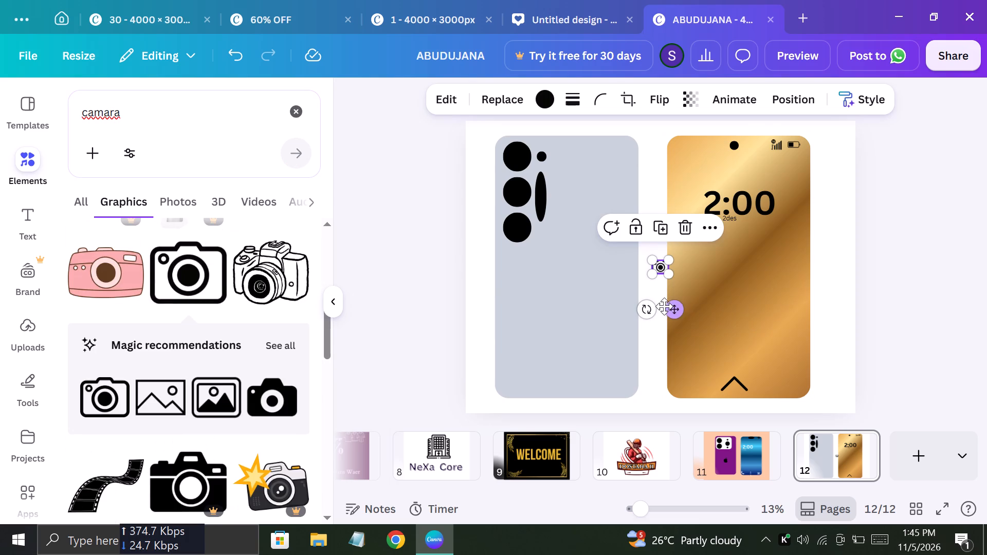
drag(672, 306, 777, 379)
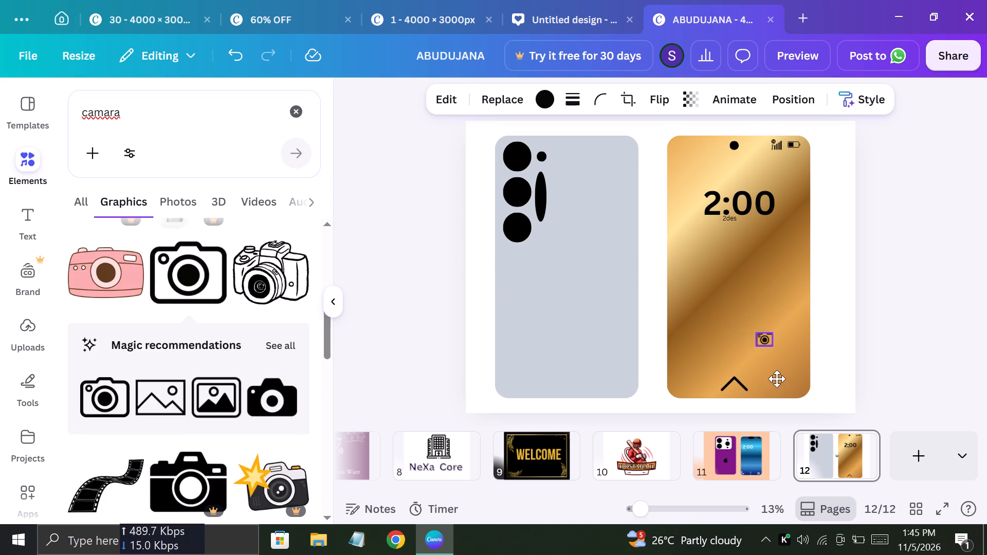
drag(777, 379, 806, 424)
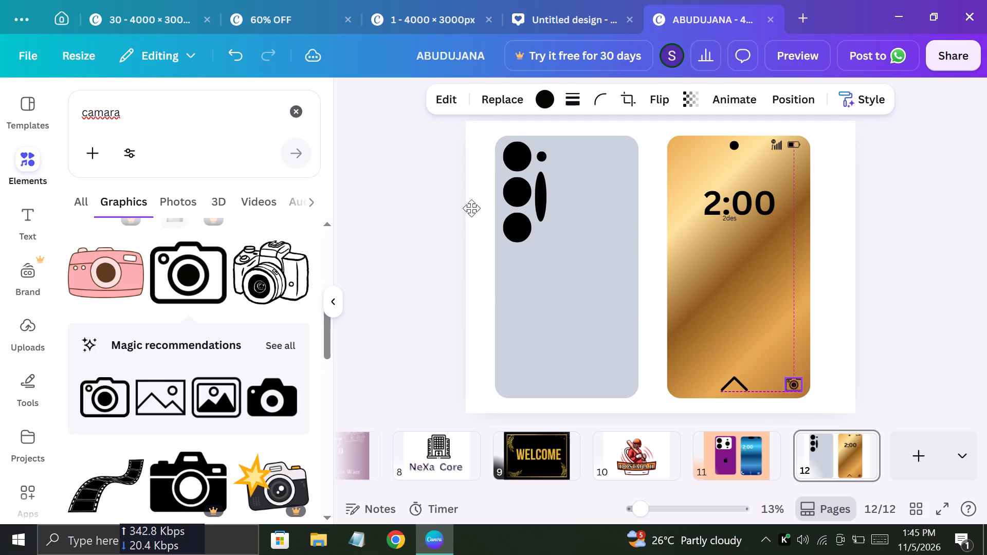
Replace the camara search term and search the graphics for phone.
click(151, 109)
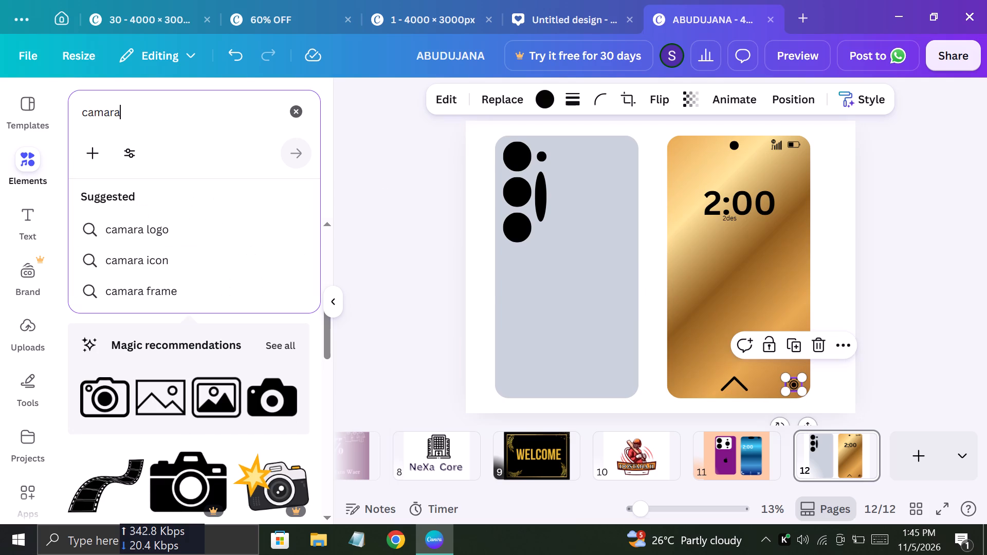
key(BackSpace)
key(BackSpace)
key(BackSpace)
key(BackSpace)
key(BackSpace)
key(BackSpace)
key(BackSpace)
key(BackSpace)
key(BackSpace)
key(BackSpace)
key(BackSpace)
key(BackSpace)
key(BackSpace)
key(BackSpace)
key(BackSpace)
key(BackSpace)
key(BackSpace)
key(BackSpace)
key(BackSpace)
key(BackSpace)
text(pho)
right_click(151, 109)
text(ne)
key(super+period)
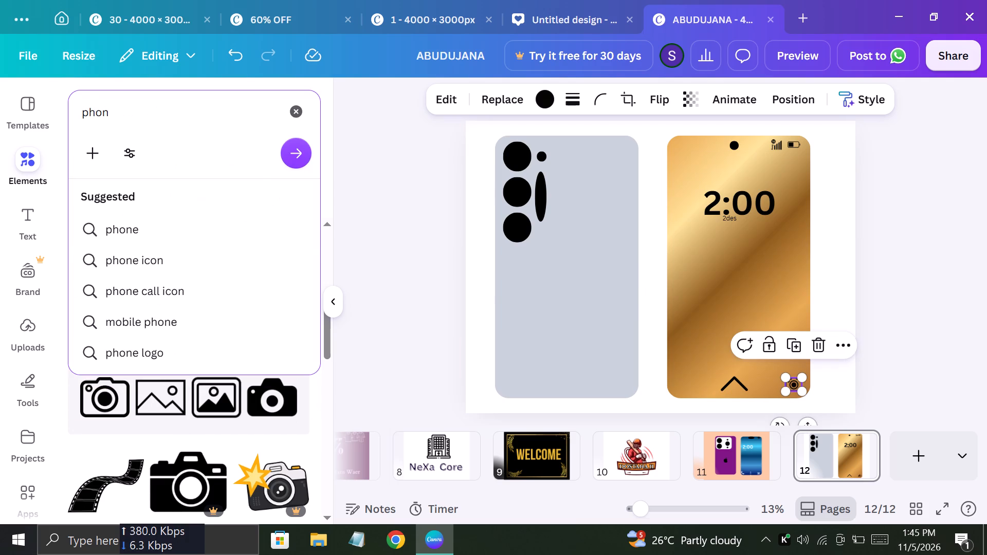
click(294, 166)
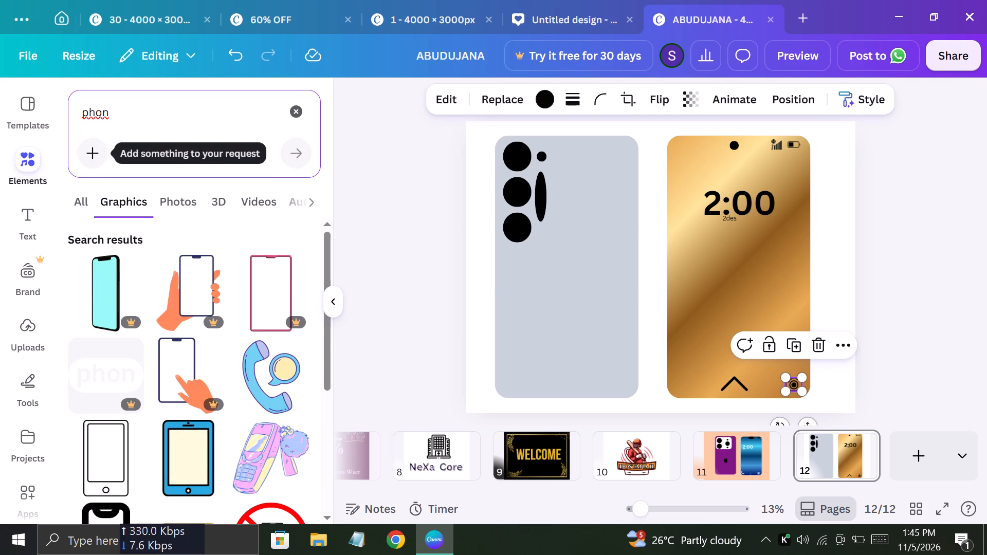
click(115, 107)
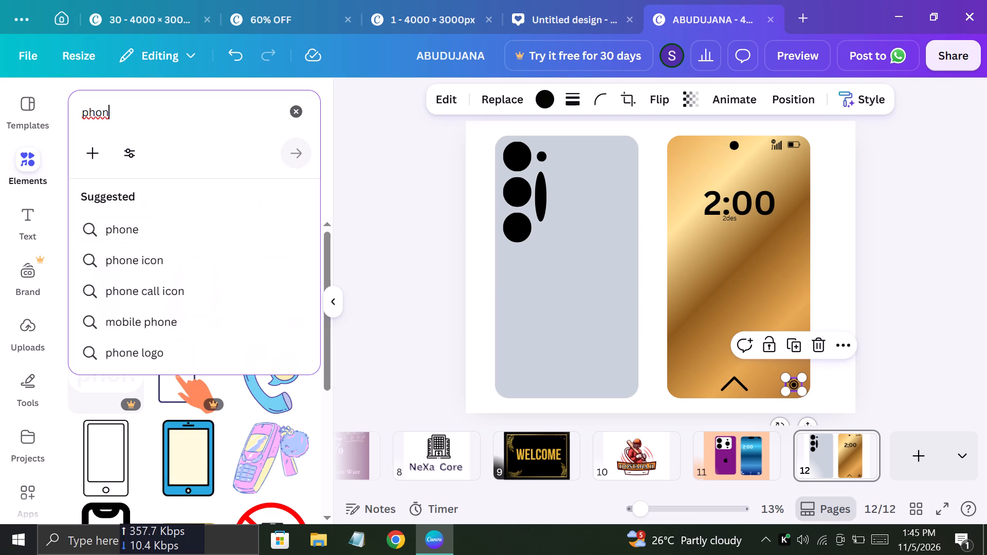
key(e)
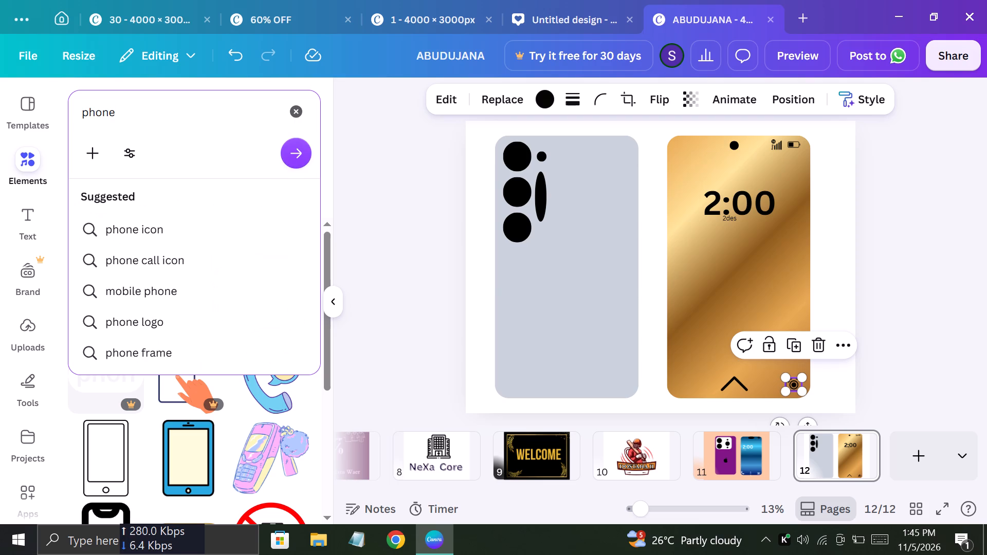
click(287, 149)
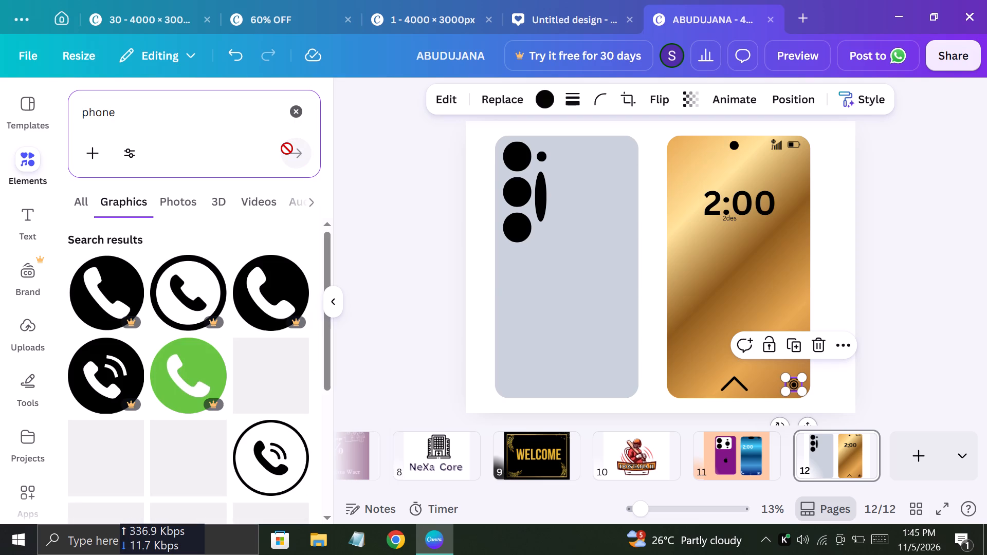
Add the plain black handset graphic, shrink it to a small icon and place it in the gold phone's bottom-left corner, level with the camera icon.
drag(264, 388, 725, 397)
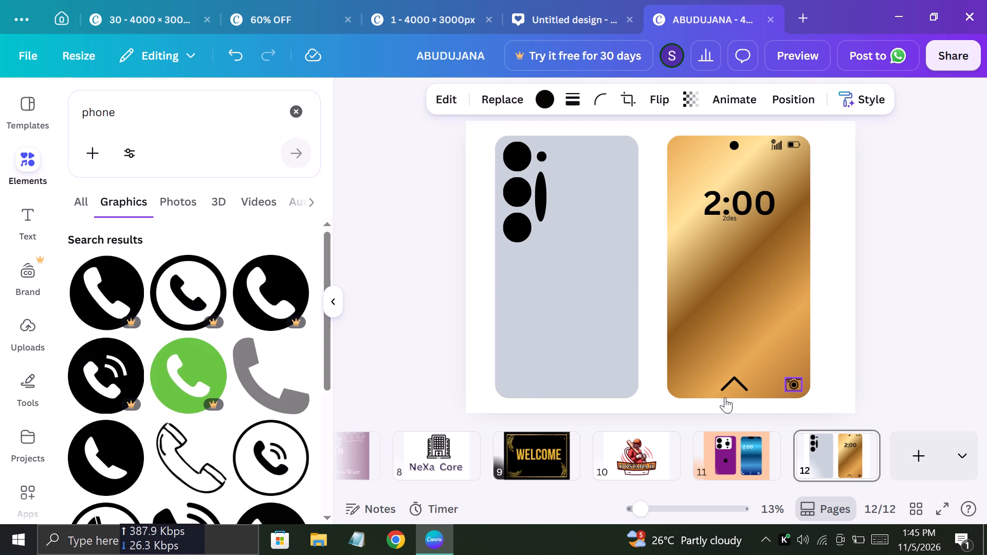
drag(725, 397, 714, 302)
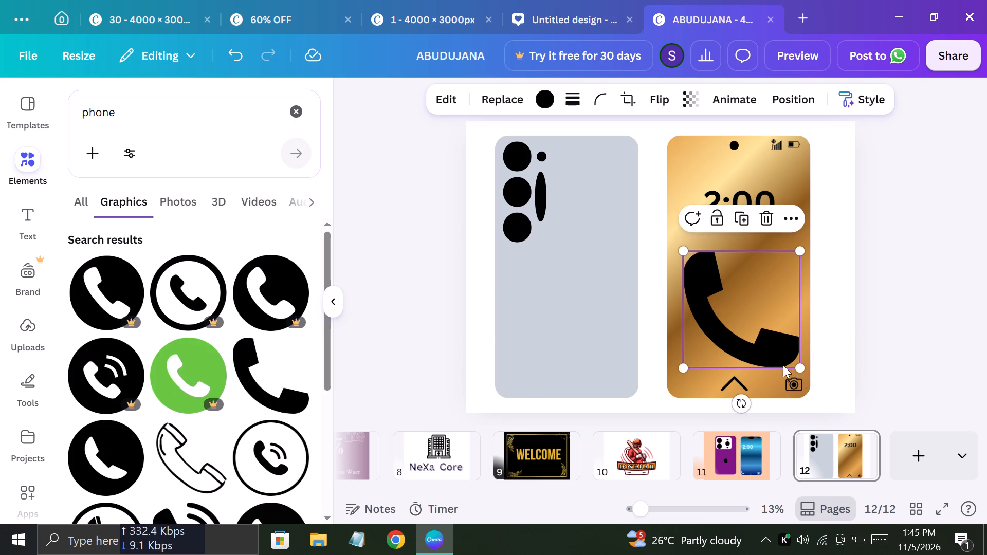
click(800, 364)
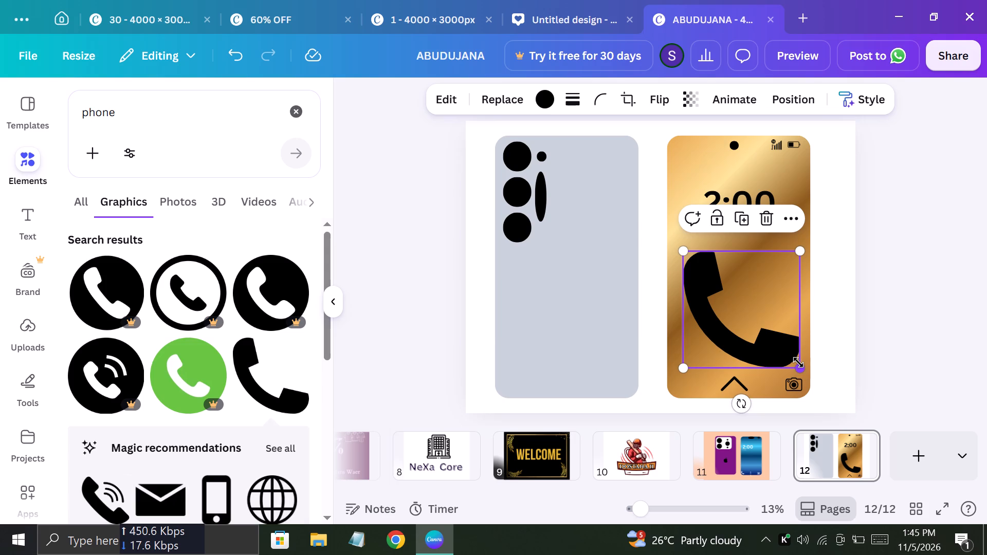
drag(798, 363, 690, 279)
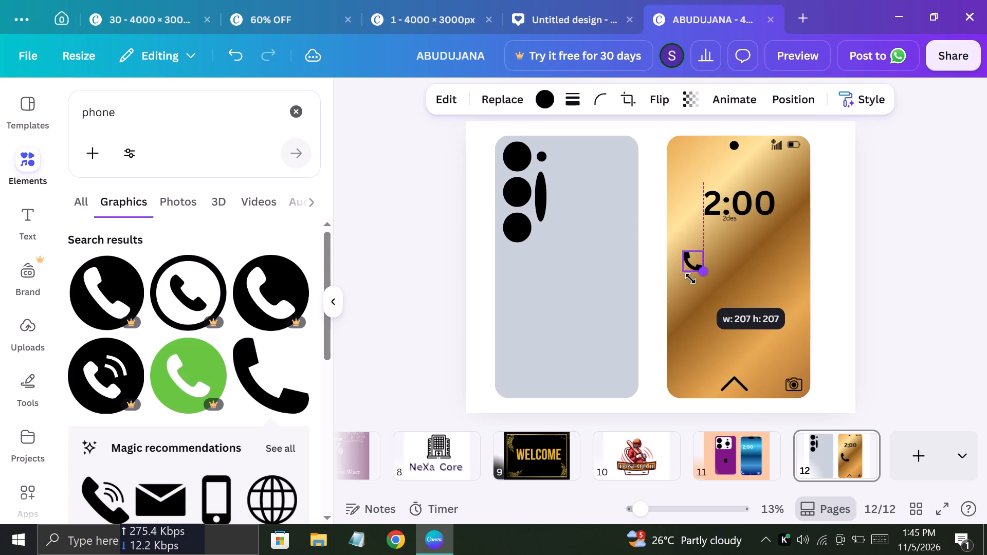
drag(690, 279, 686, 271)
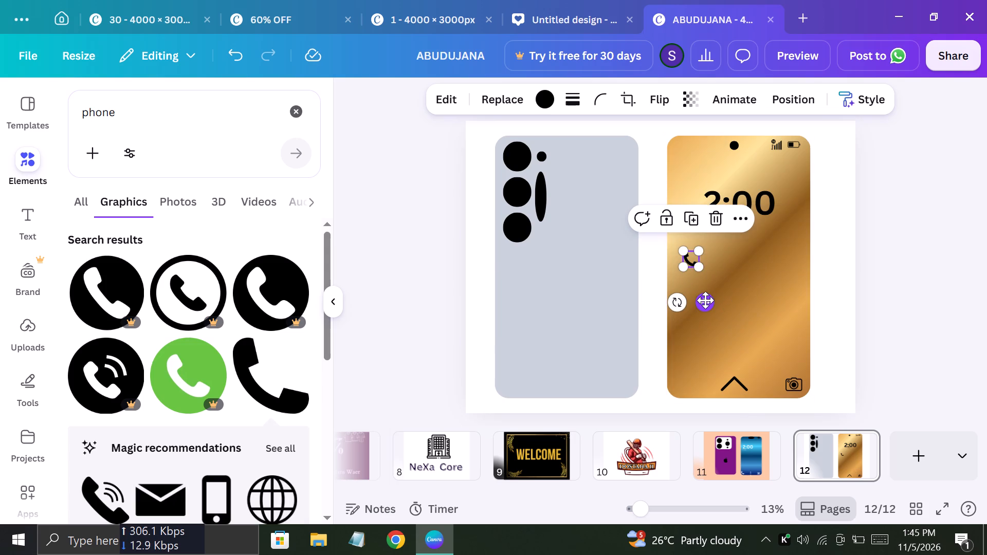
drag(705, 300, 701, 424)
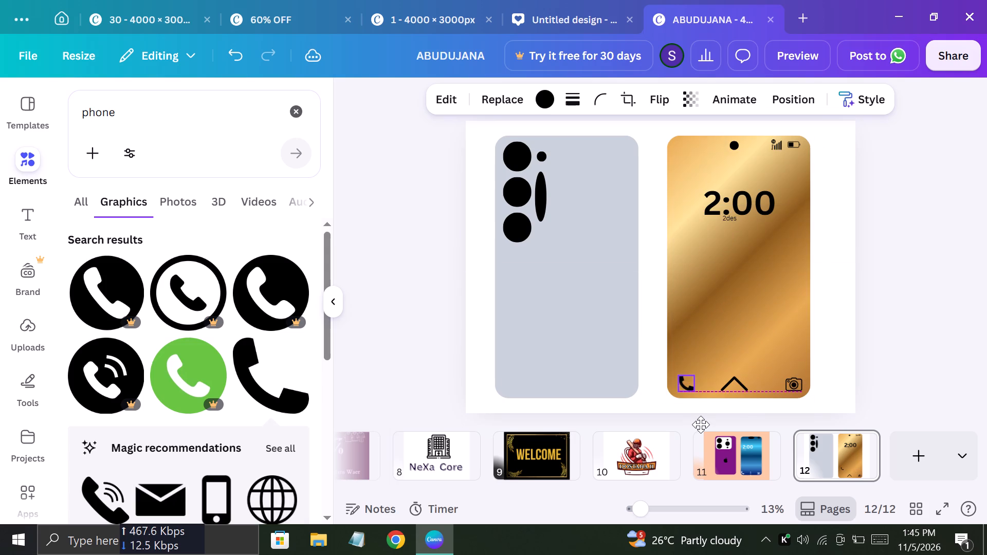
drag(701, 424, 701, 425)
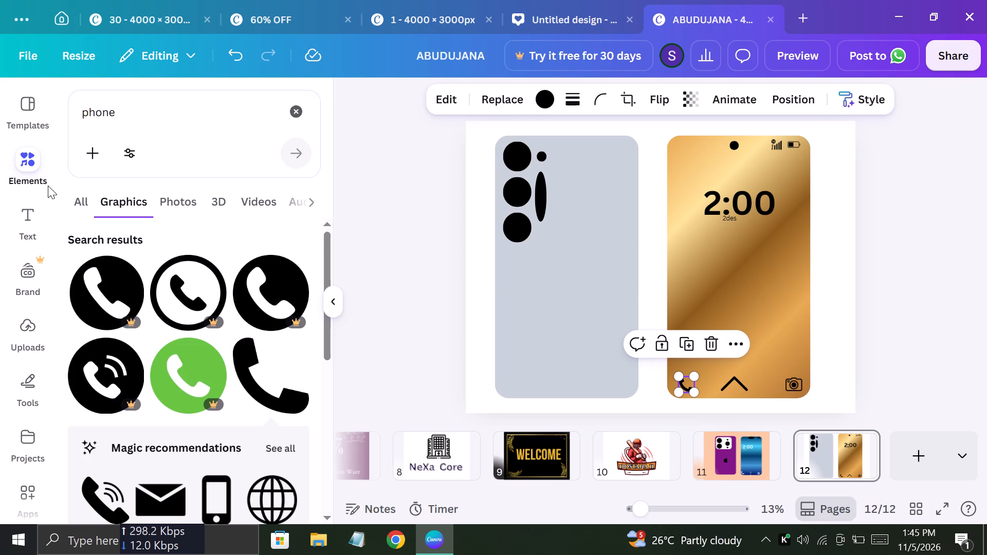
Add a heading text box reading samsong.
click(31, 210)
click(133, 350)
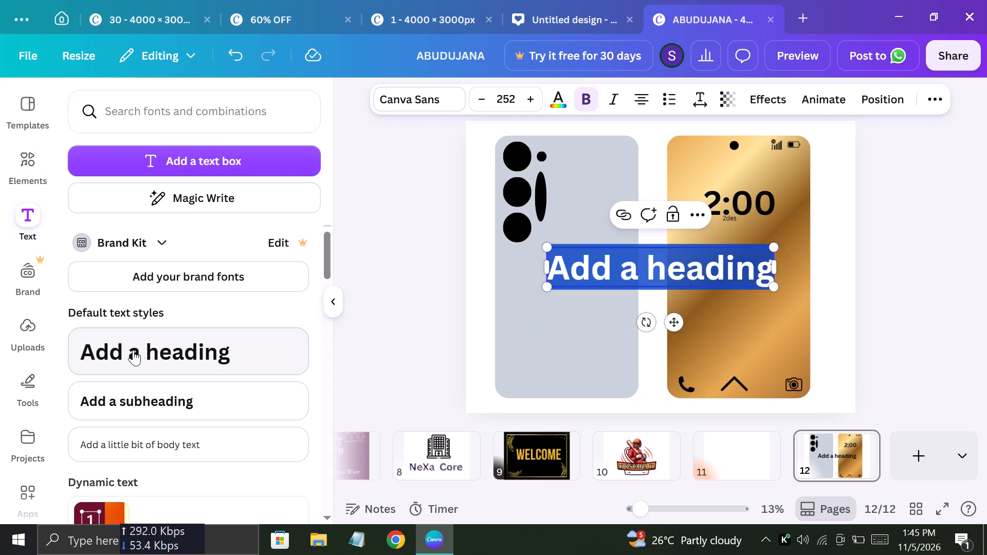
text(sam)
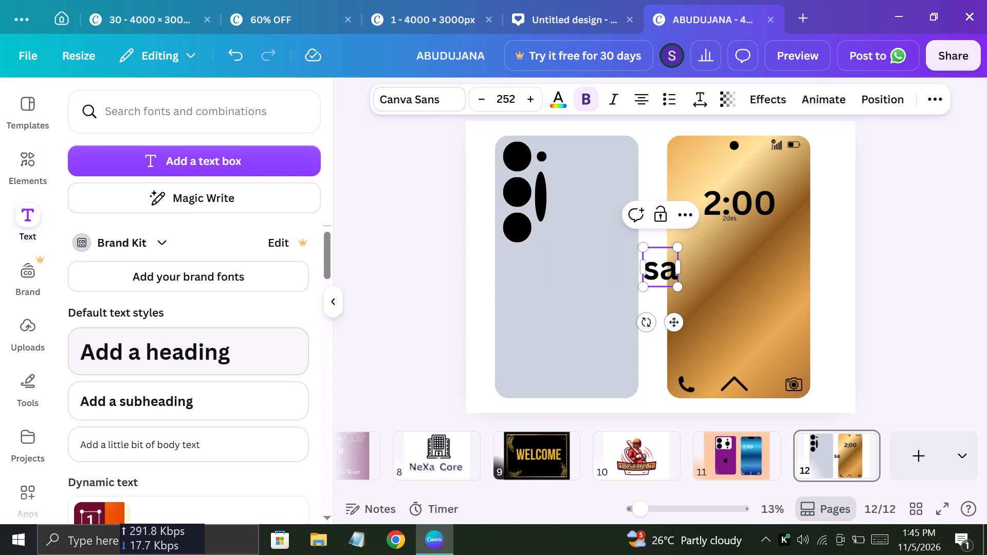
text(son)
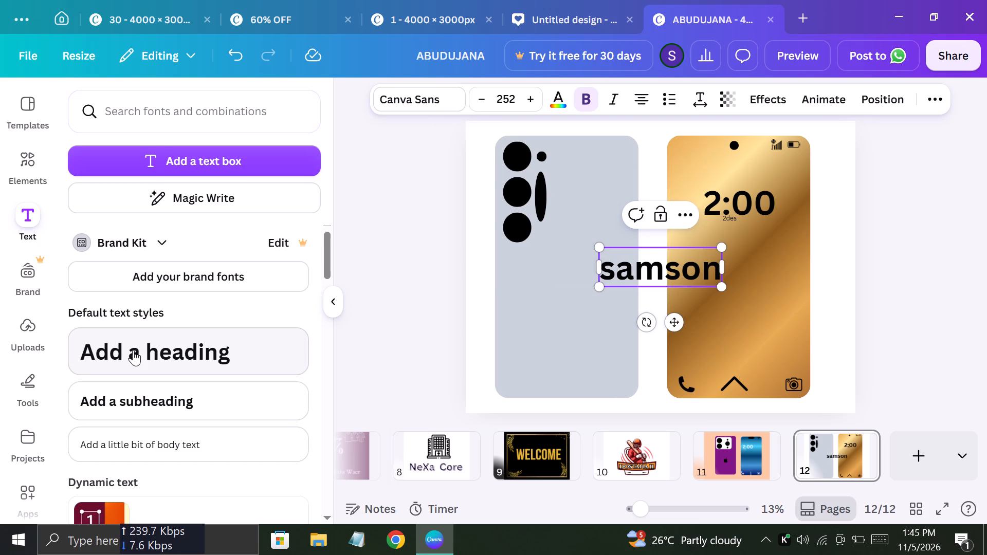
key(g)
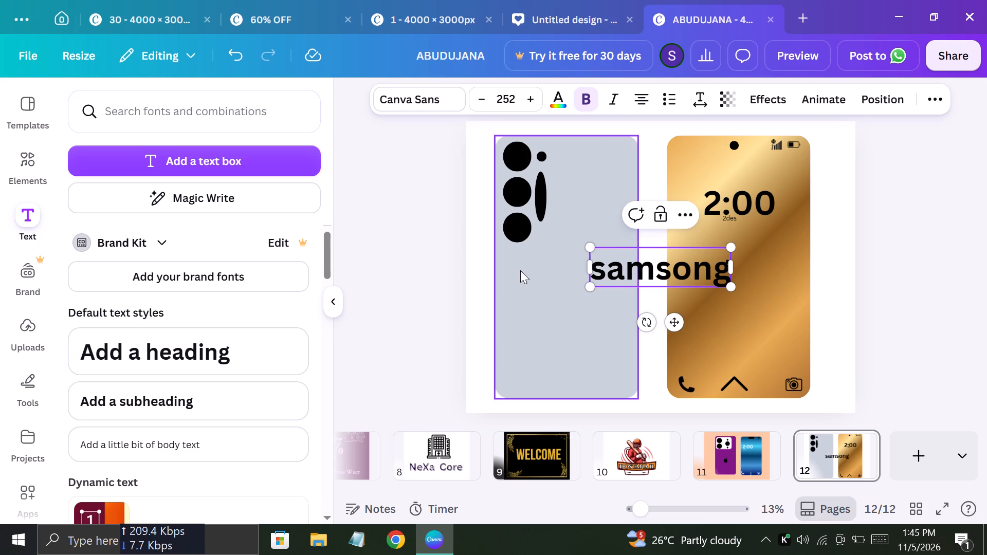
Shrink the samsong heading to font size 86.6 and centre it near the bottom of the grey phone back.
drag(733, 245, 620, 275)
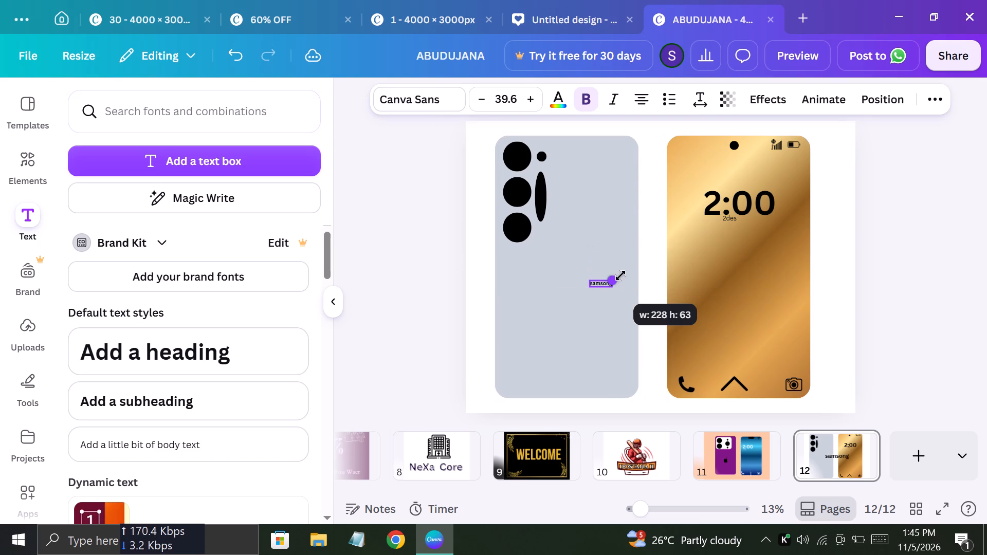
drag(620, 275, 638, 272)
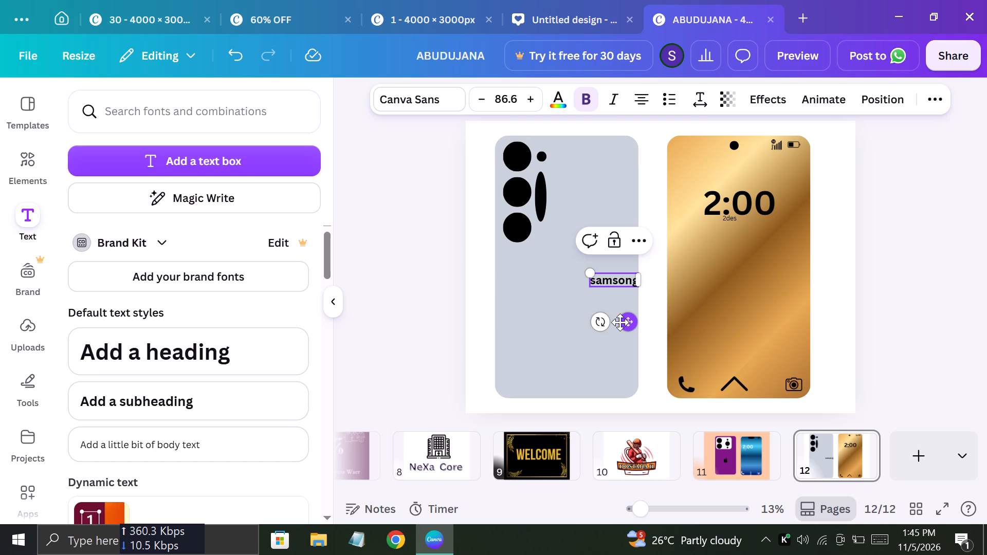
drag(620, 322, 565, 397)
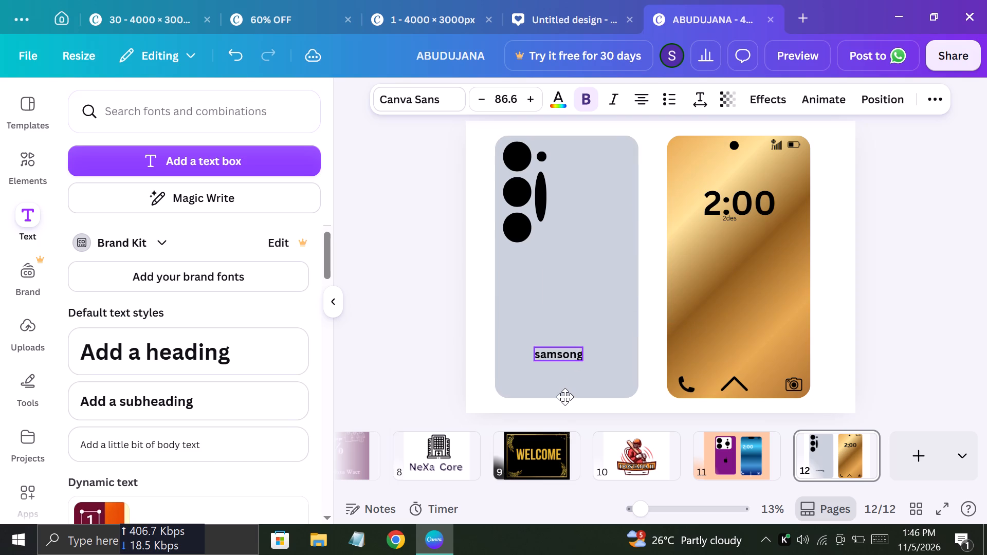
drag(565, 397, 566, 416)
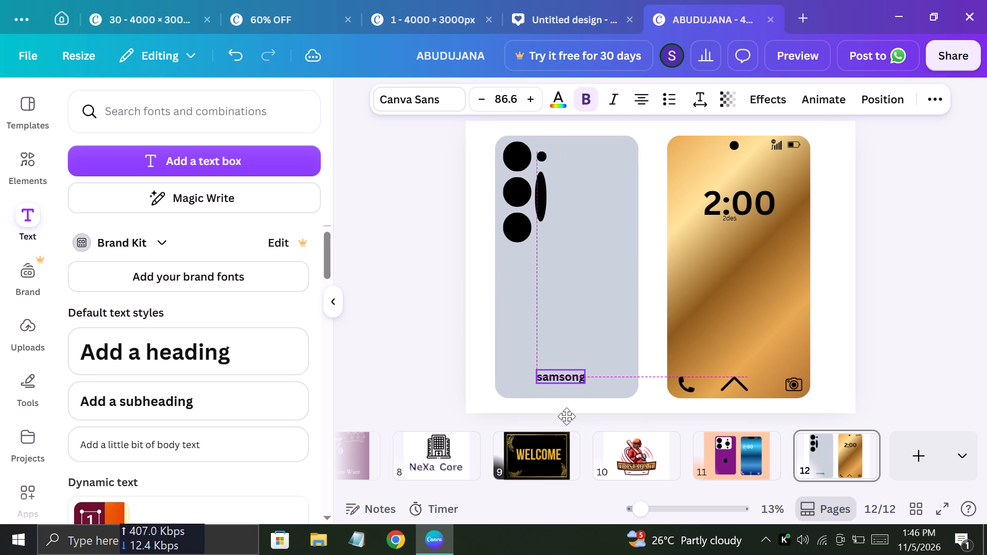
drag(566, 416, 571, 415)
click(571, 415)
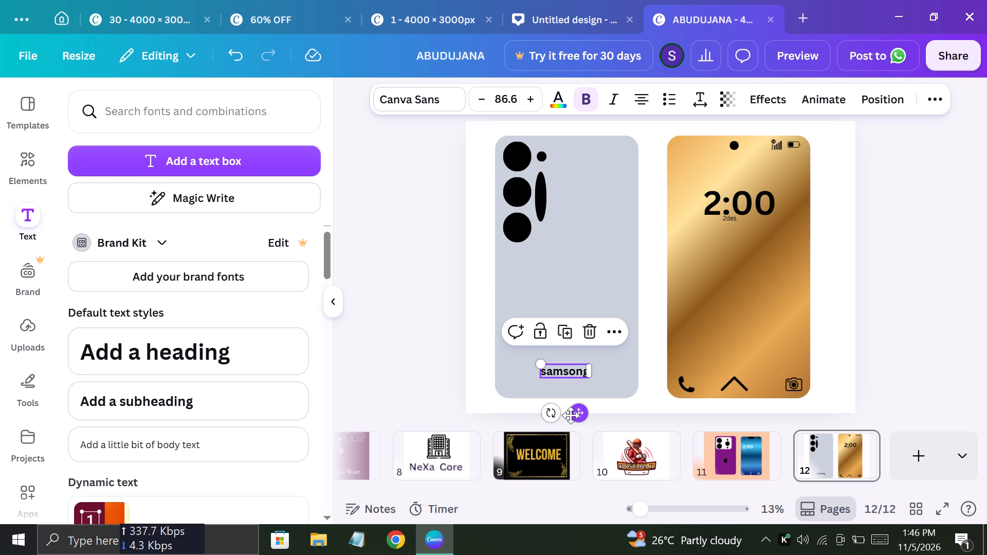
click(398, 308)
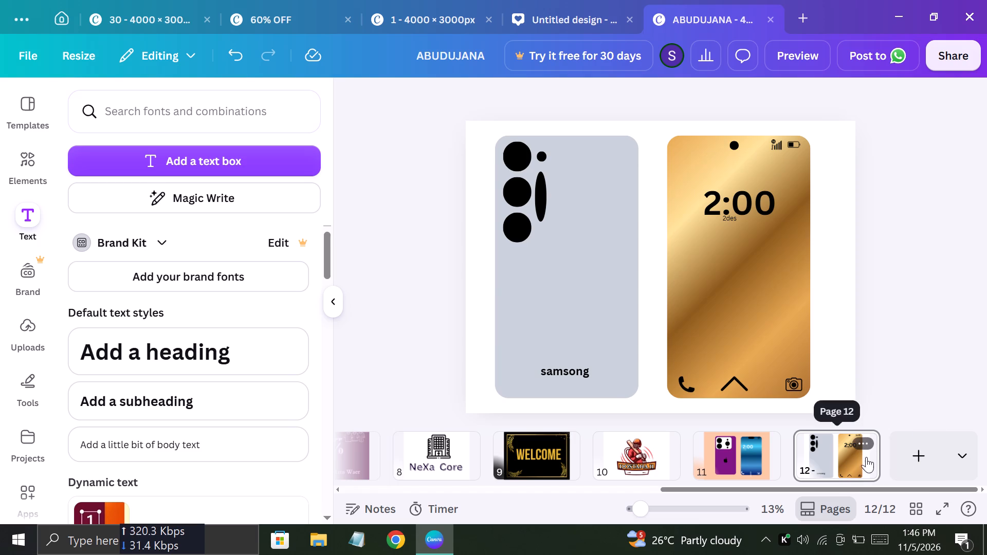
Add two blank pages after page 12.
click(916, 458)
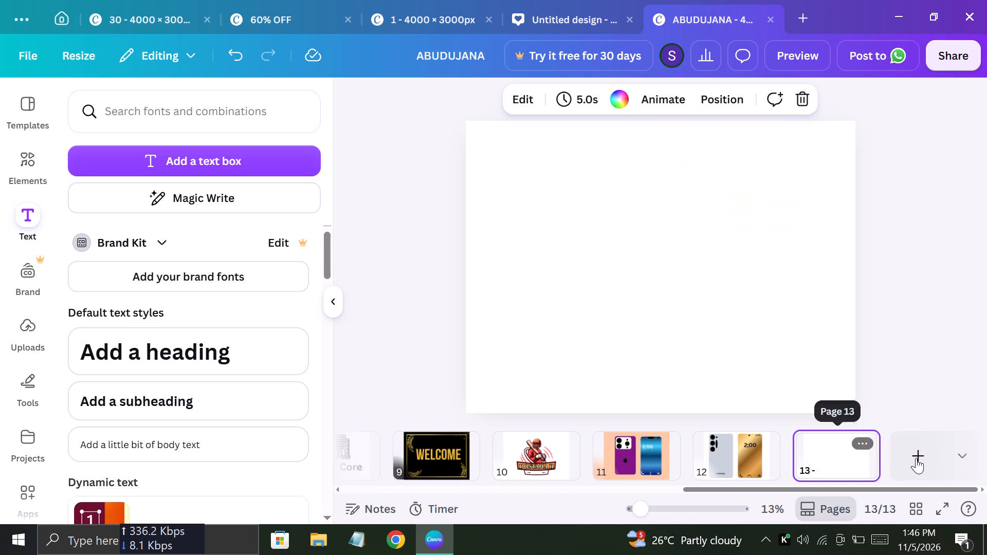
click(916, 458)
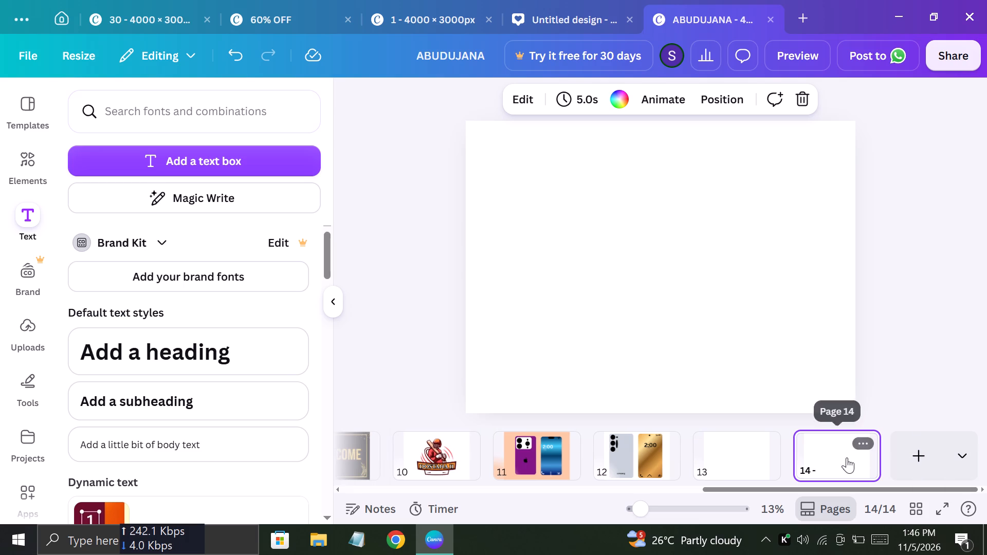
Hide the page thumbnail strip.
click(834, 514)
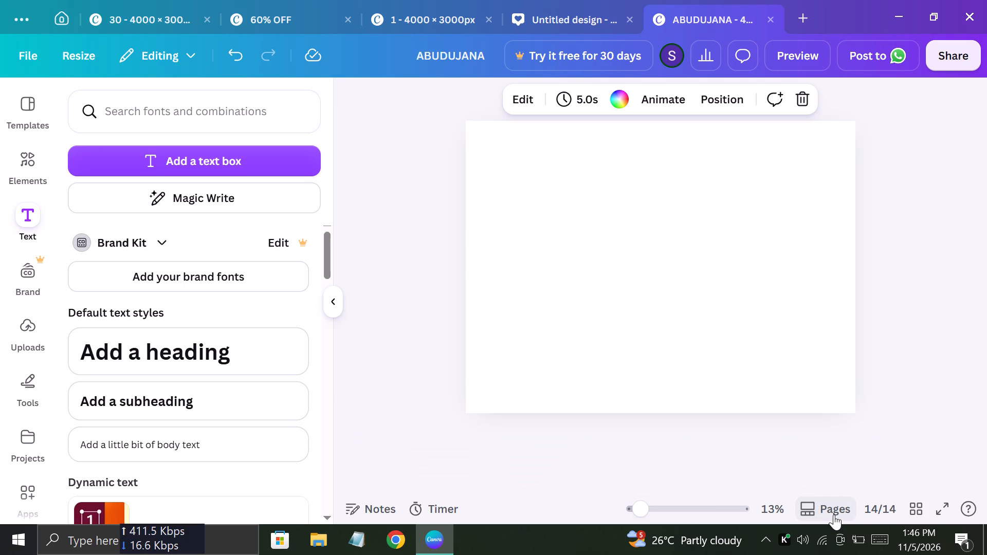
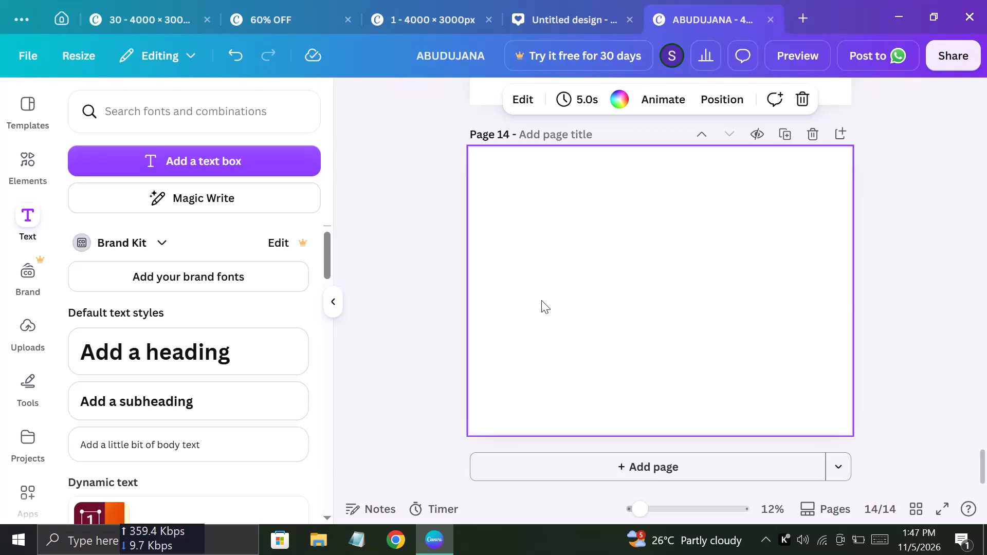
Delete one of the two blank pages following page 12.
scroll(569, 240, up, 1)
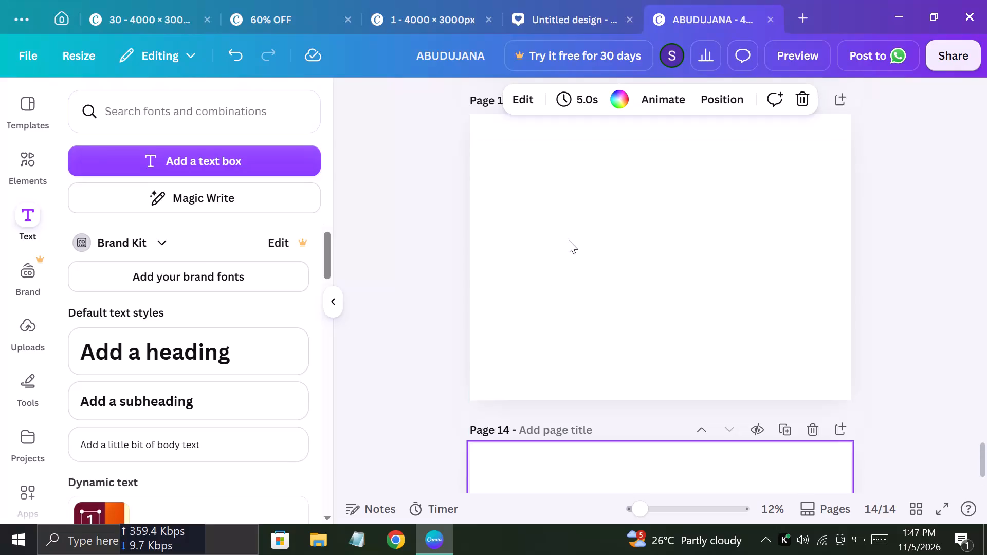
click(817, 267)
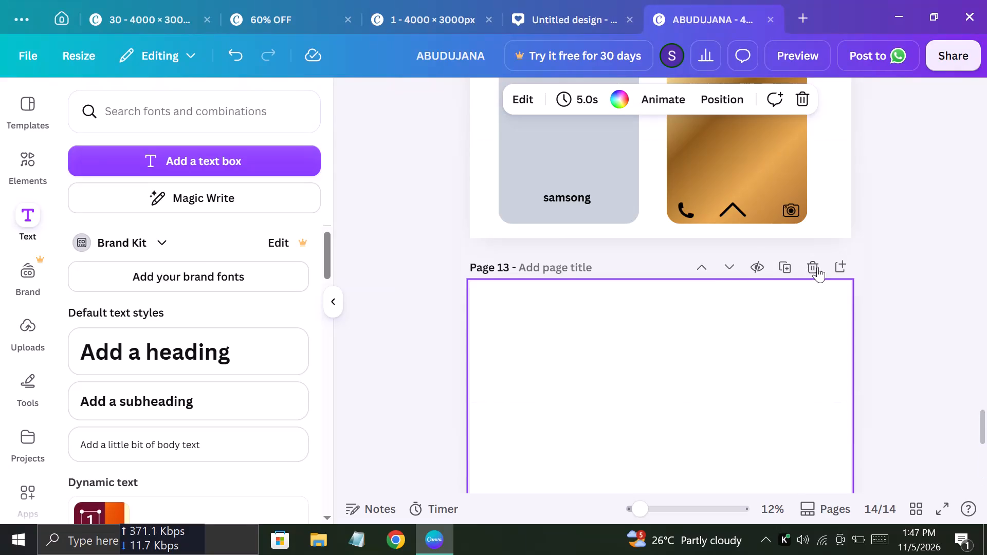
Browse the suggested templates for a design to use on blank page 13.
scroll(796, 354, down, 1)
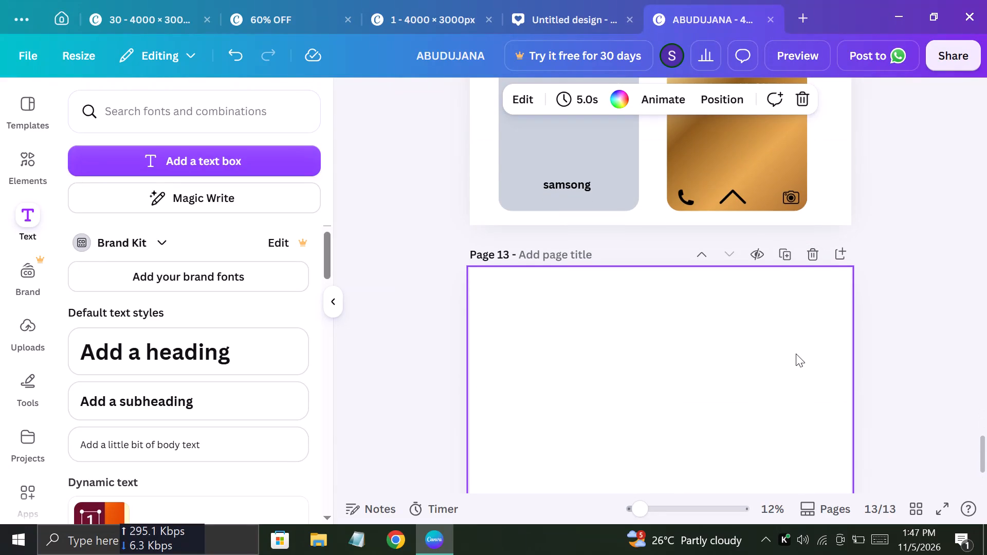
scroll(796, 354, down, 2)
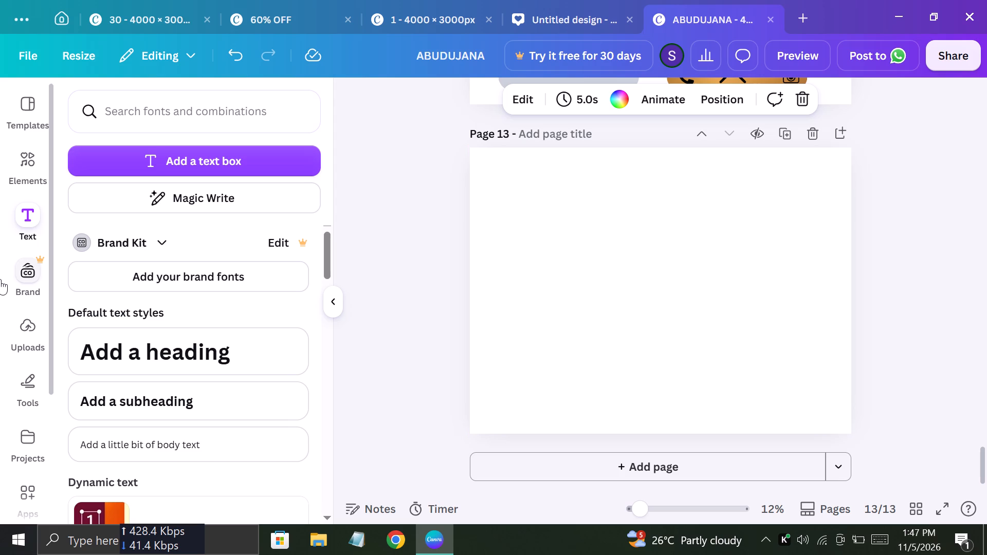
click(24, 136)
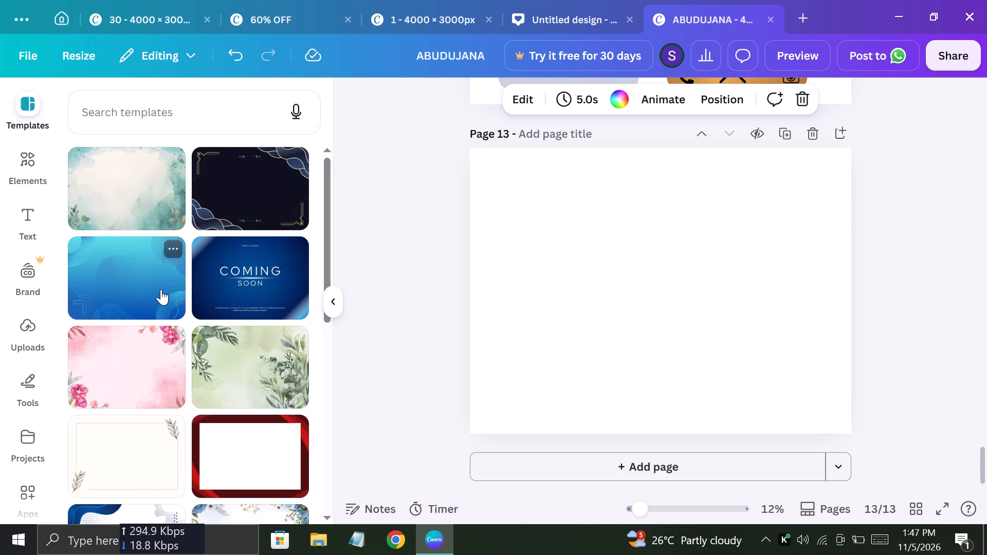
scroll(161, 289, down, 1)
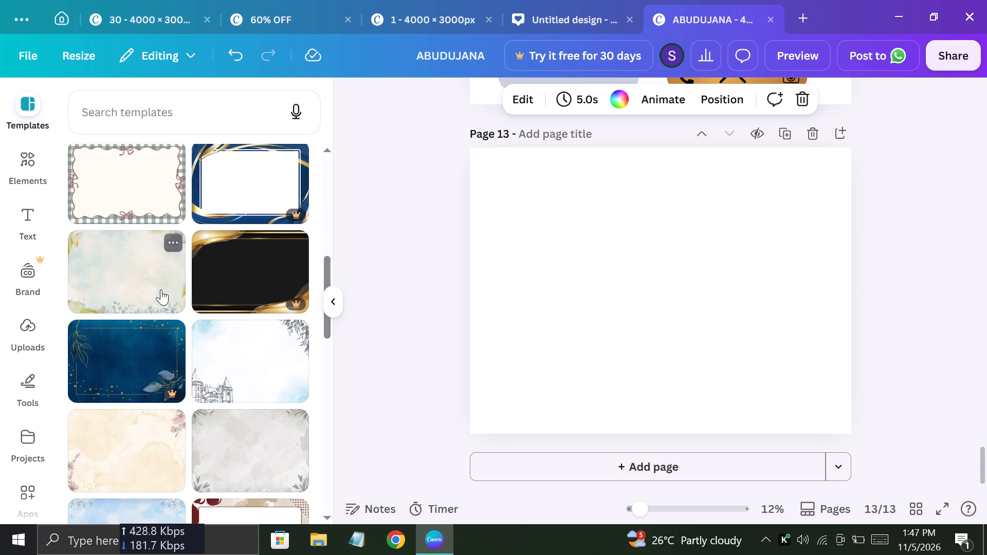
scroll(161, 289, down, 2)
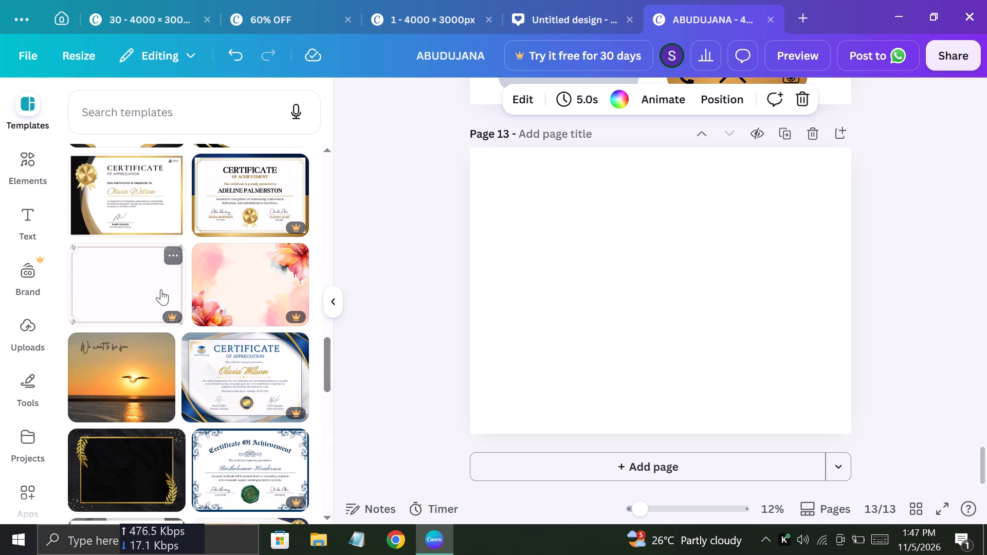
scroll(161, 289, down, 2)
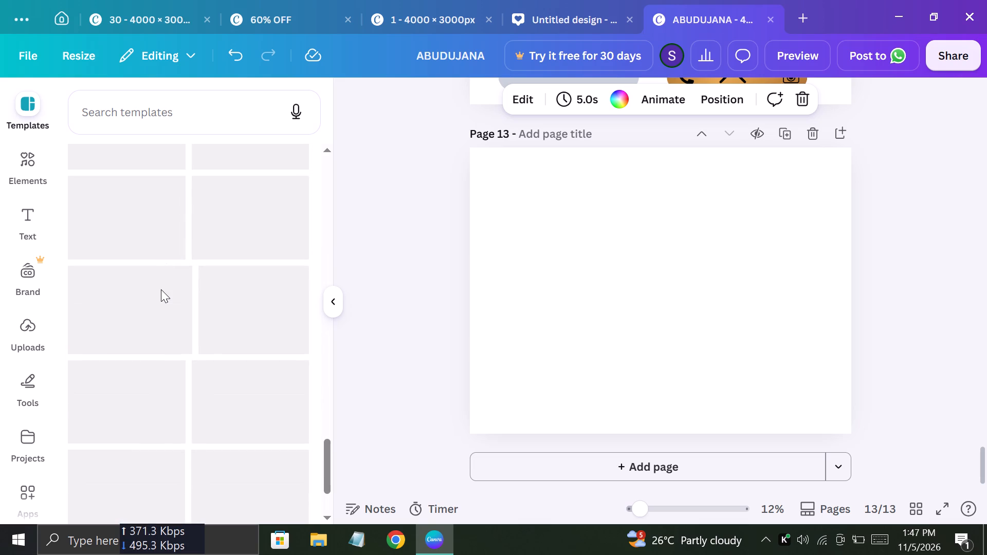
scroll(161, 289, down, 2)
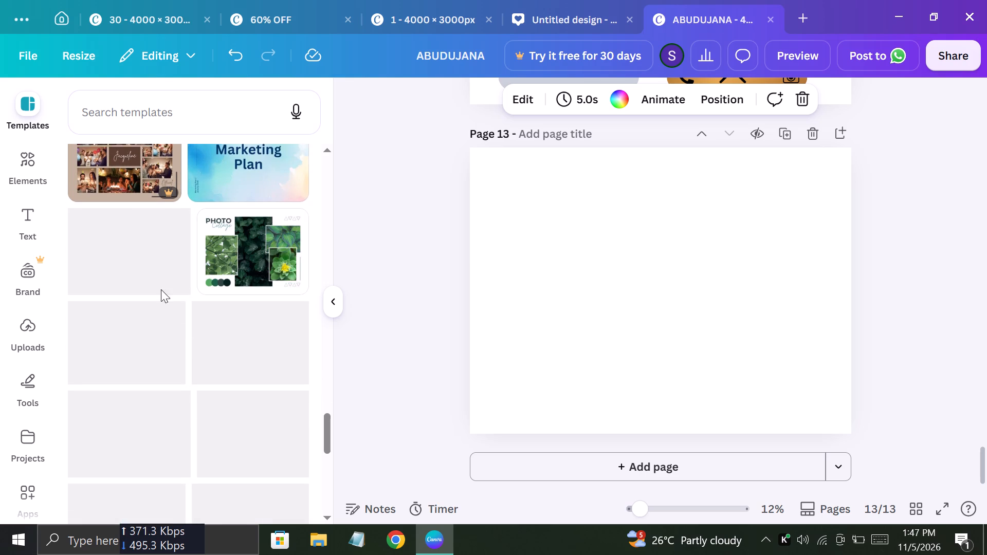
scroll(161, 289, down, 2)
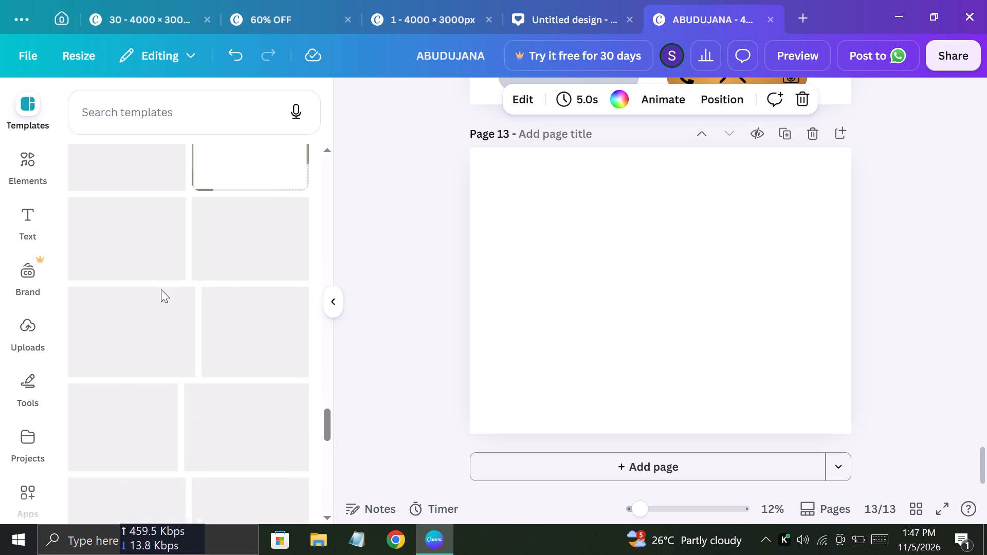
scroll(161, 289, down, 3)
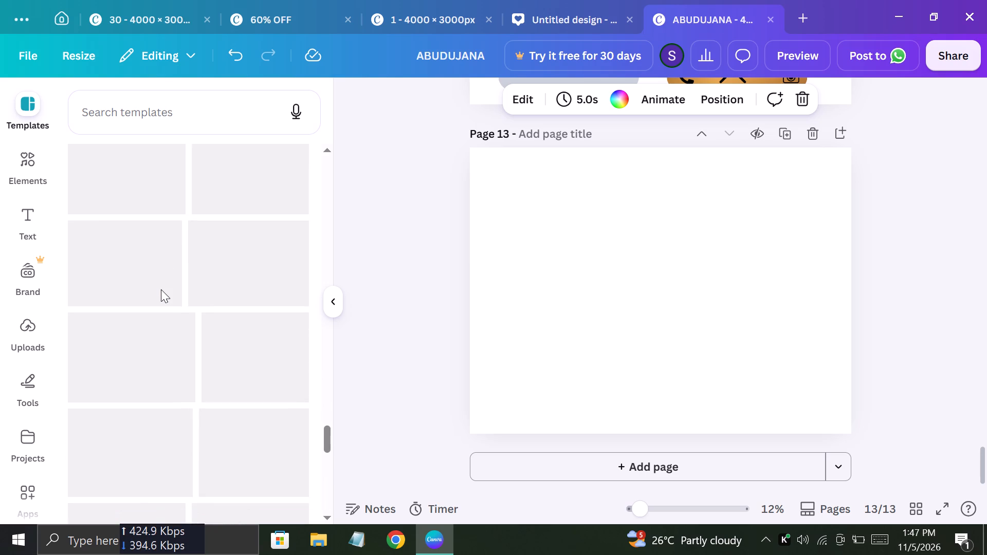
Search the templates for ai and look through the matching designs.
click(134, 121)
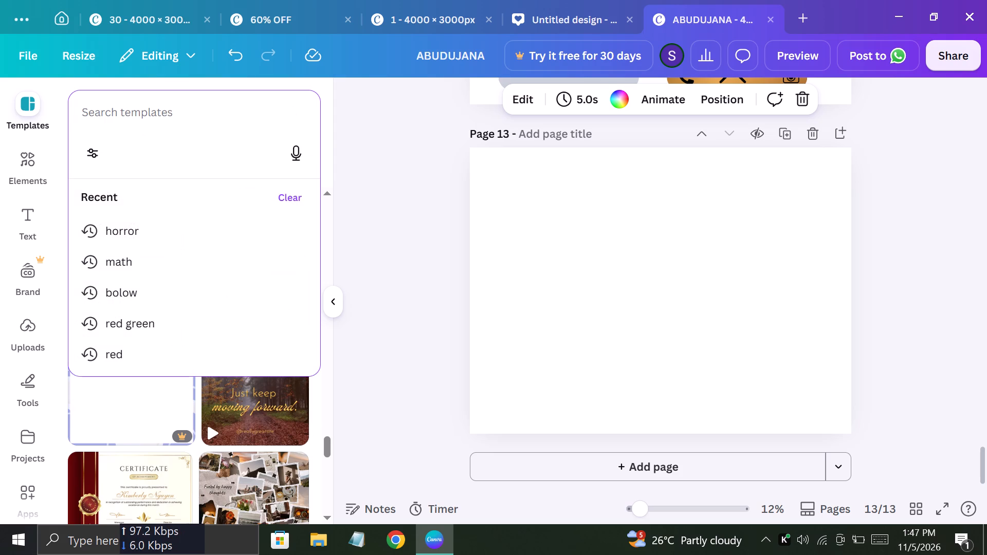
text(ao)
key(BackSpace)
key(i)
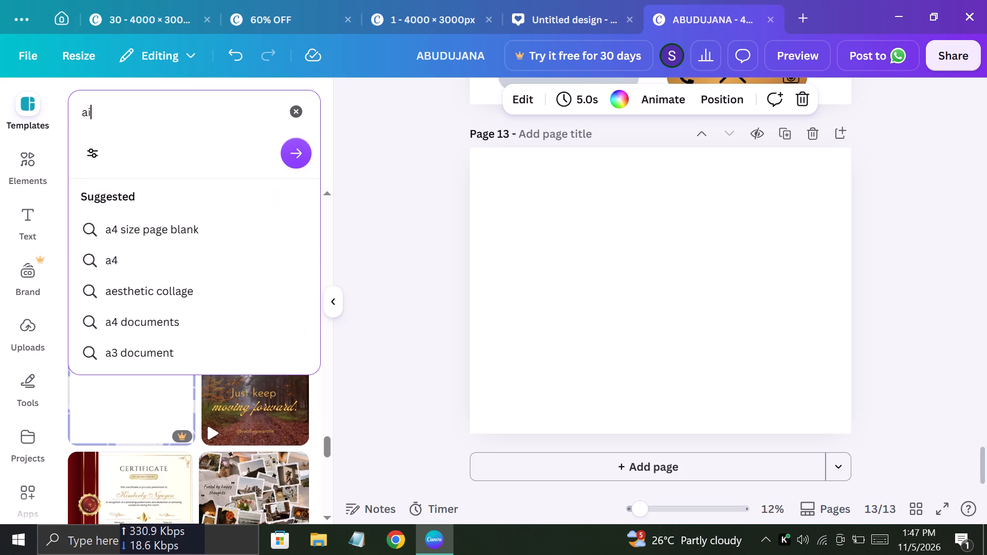
click(293, 141)
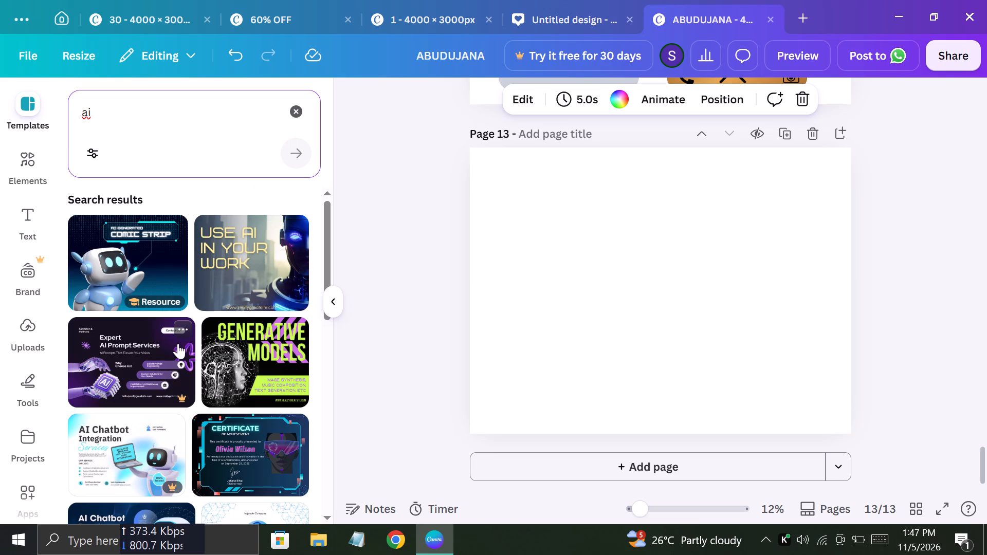
scroll(178, 343, down, 1)
scroll(178, 343, up, 1)
scroll(178, 343, down, 1)
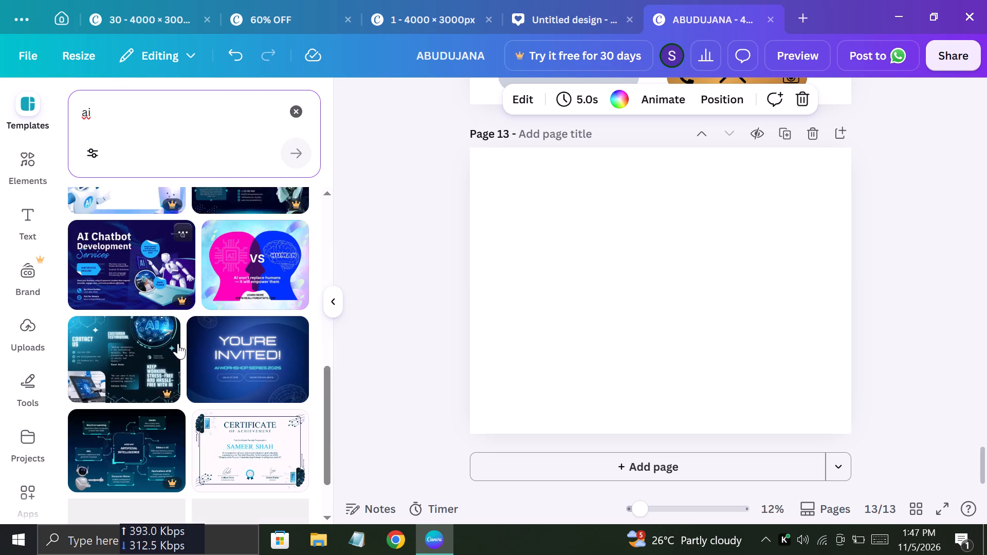
scroll(178, 343, up, 1)
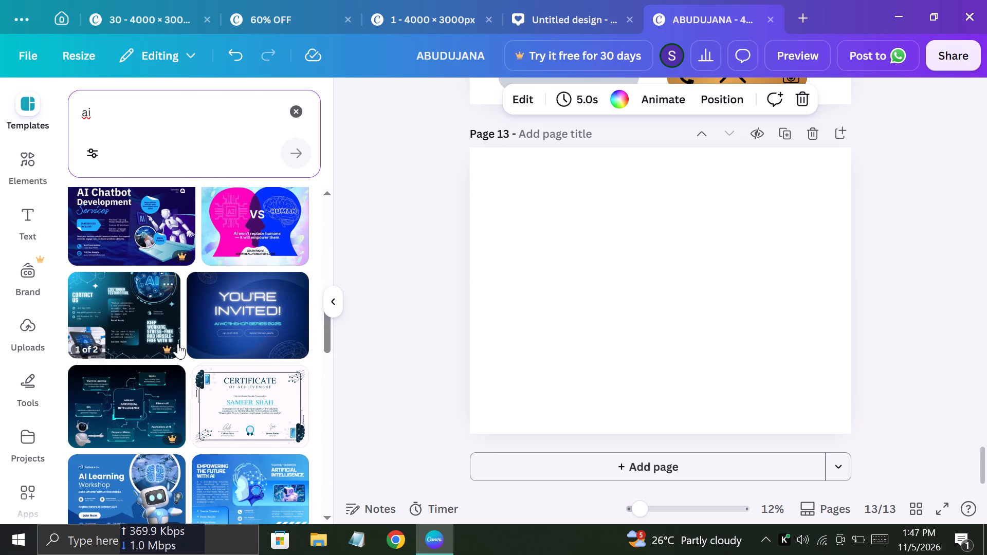
scroll(178, 343, down, 1)
scroll(178, 343, up, 1)
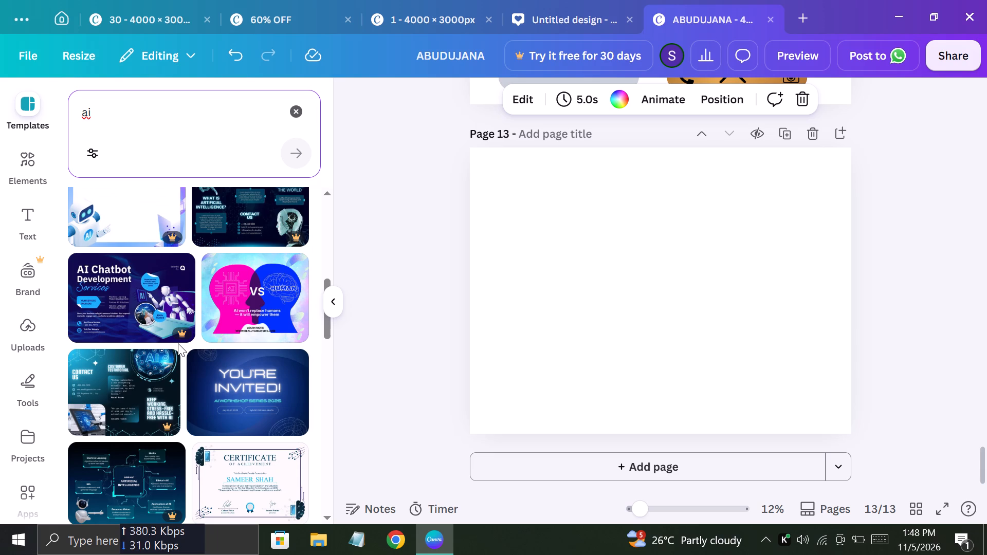
scroll(178, 343, down, 2)
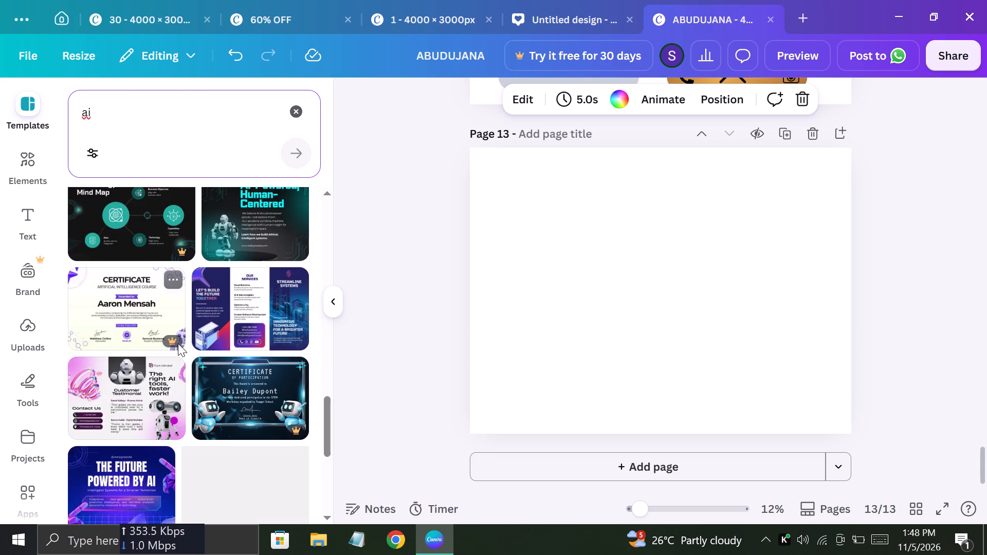
Clear the ai term from the template search.
click(94, 131)
click(102, 122)
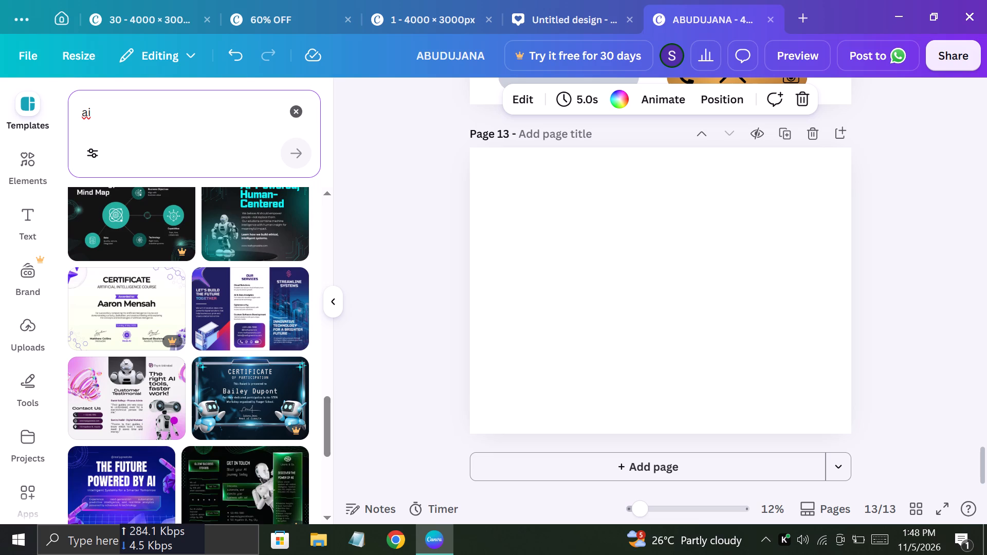
double_click(102, 122)
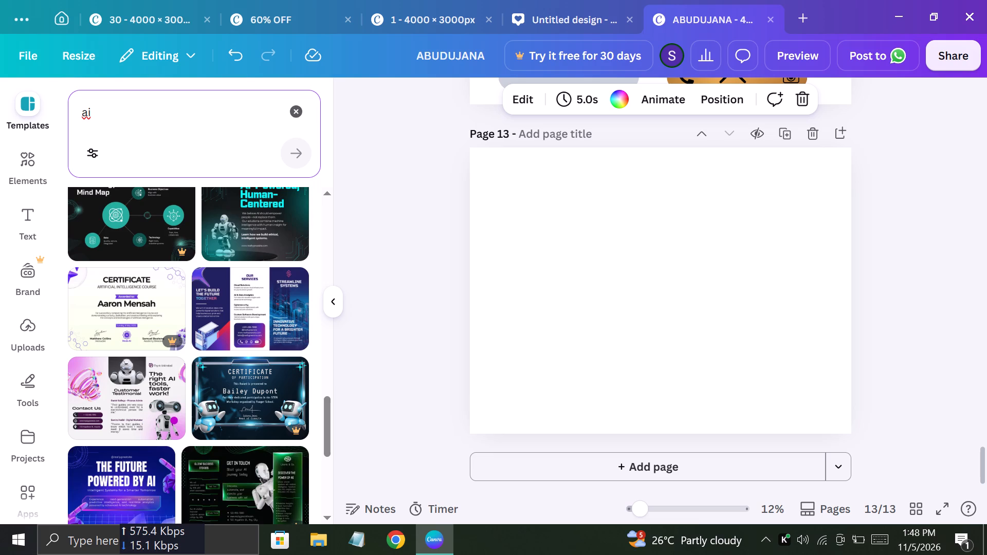
click(100, 104)
key(BackSpace)
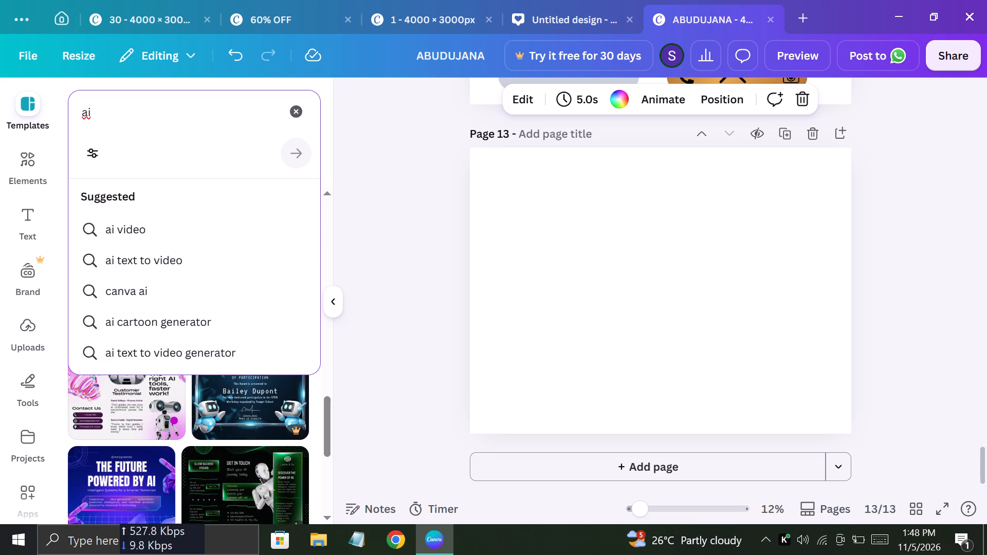
key(BackSpace)
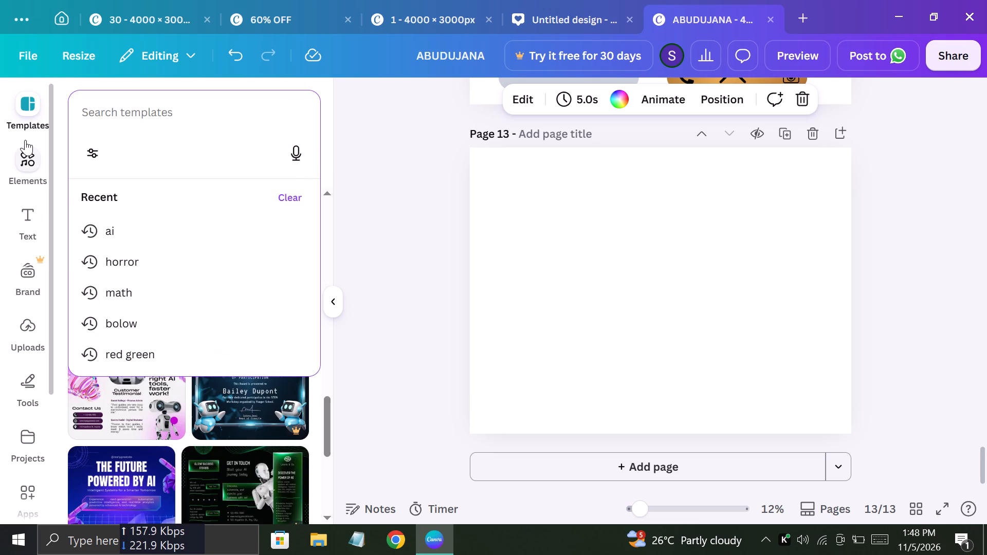
Replace the phone search in the elements library with ai and look through the matching graphics.
click(25, 140)
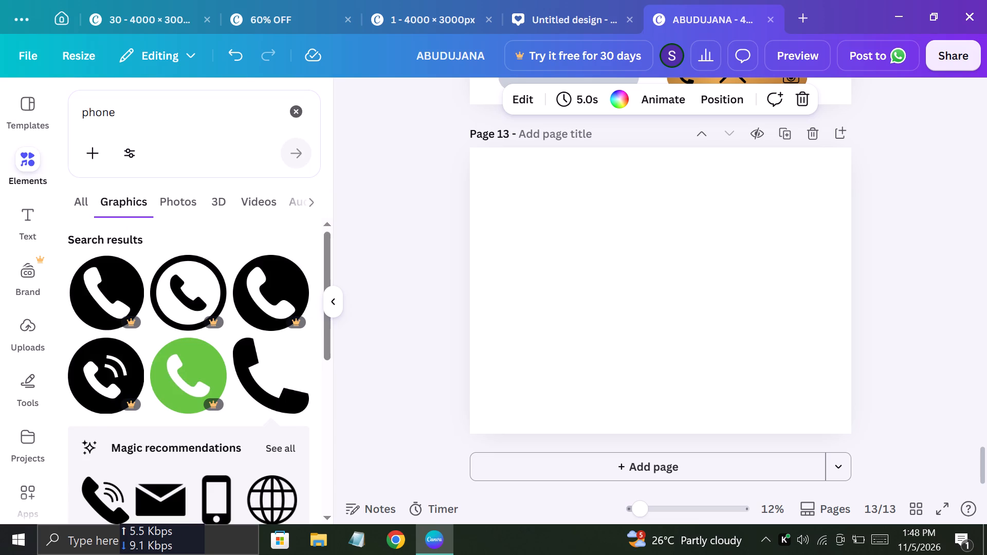
click(134, 104)
key(BackSpace)
key(BackSpace)
key(BackSpace)
key(BackSpace)
key(BackSpace)
key(BackSpace)
key(BackSpace)
key(BackSpace)
key(BackSpace)
key(BackSpace)
key(BackSpace)
key(BackSpace)
key(BackSpace)
key(BackSpace)
key(BackSpace)
key(BackSpace)
key(BackSpace)
key(BackSpace)
key(BackSpace)
key(BackSpace)
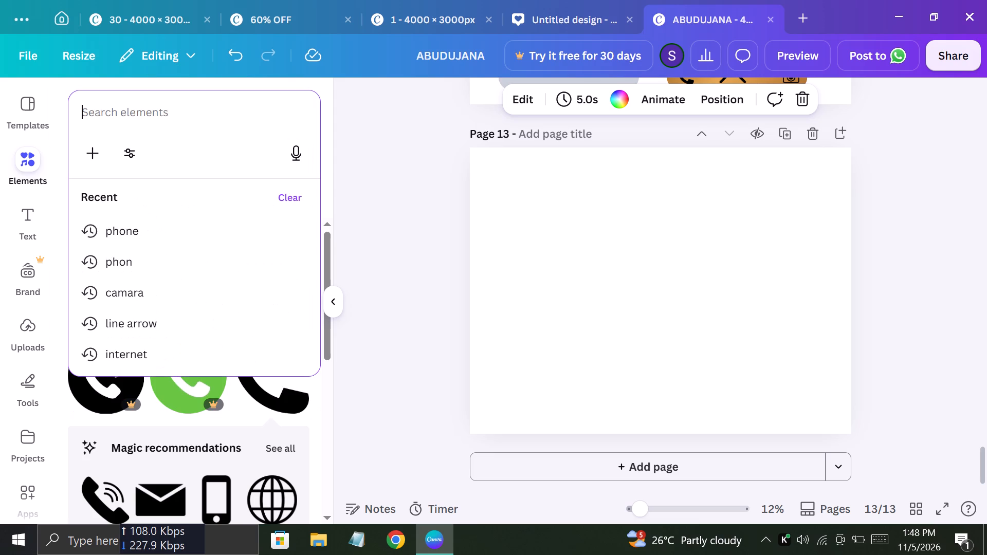
text(ai)
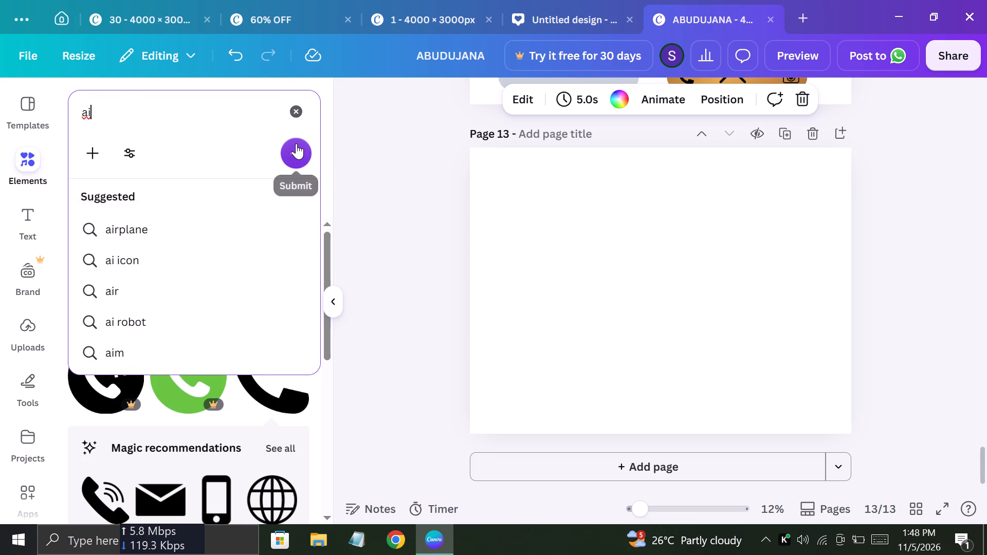
click(296, 143)
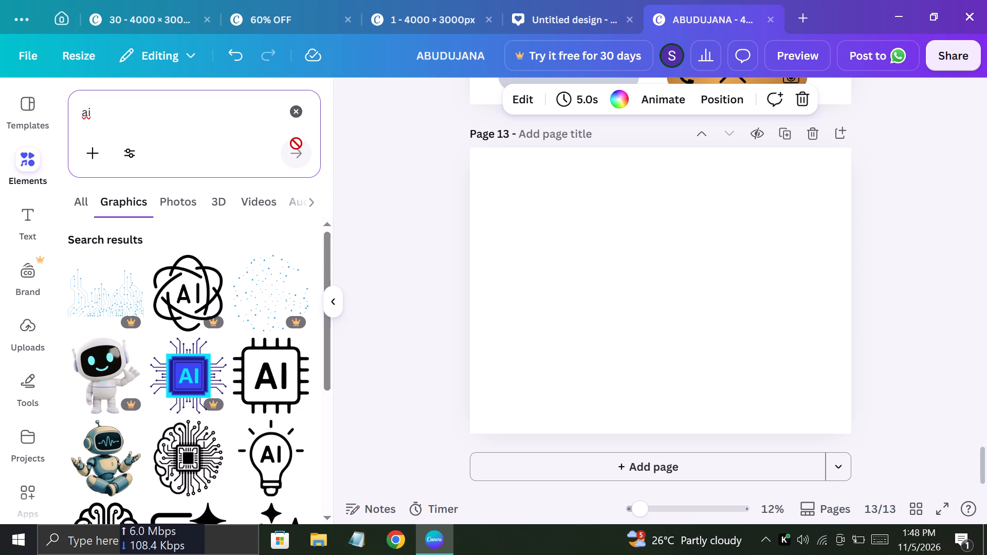
scroll(252, 341, down, 1)
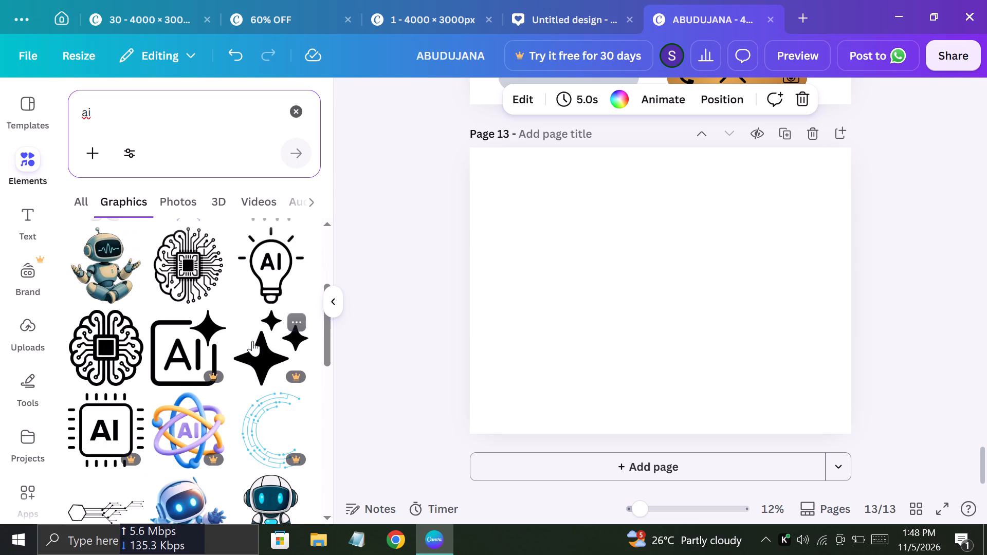
scroll(252, 341, down, 1)
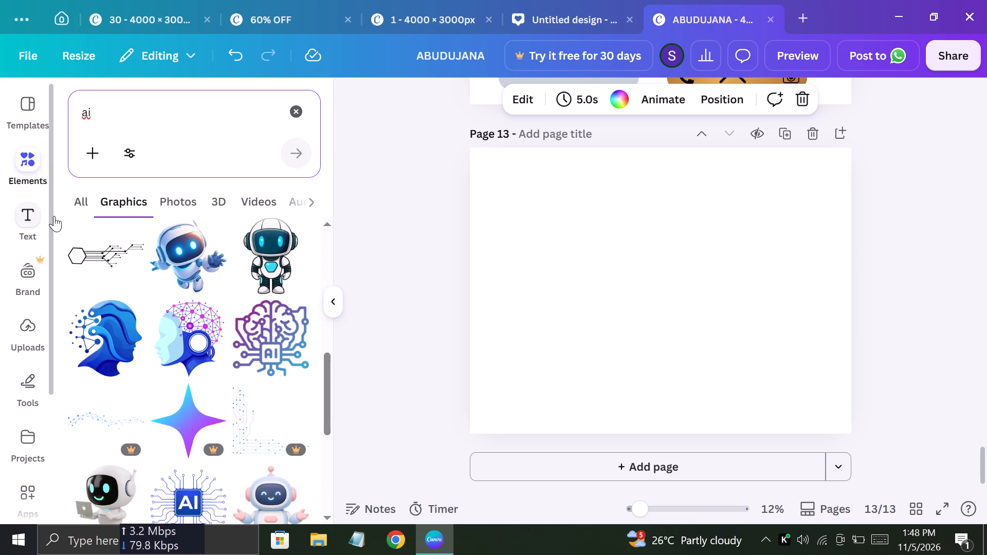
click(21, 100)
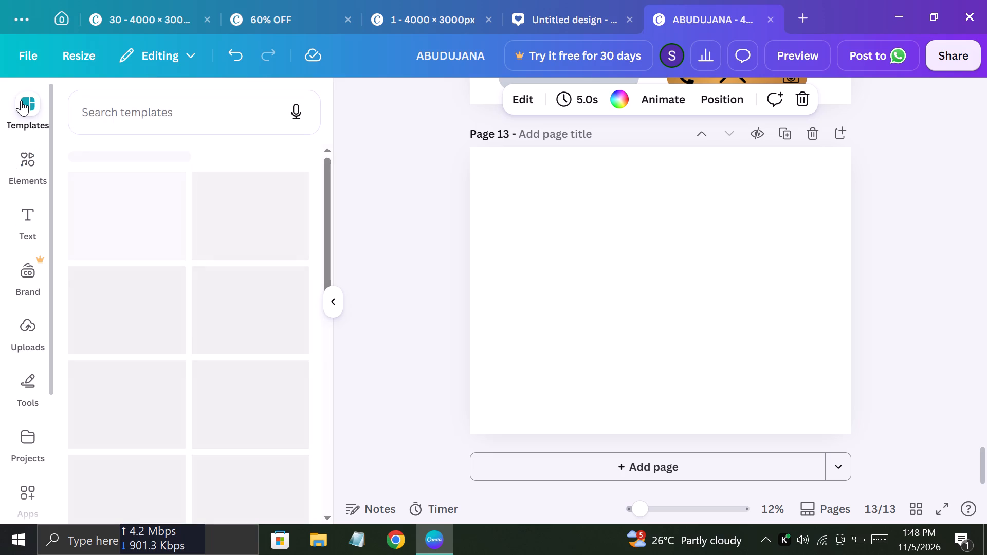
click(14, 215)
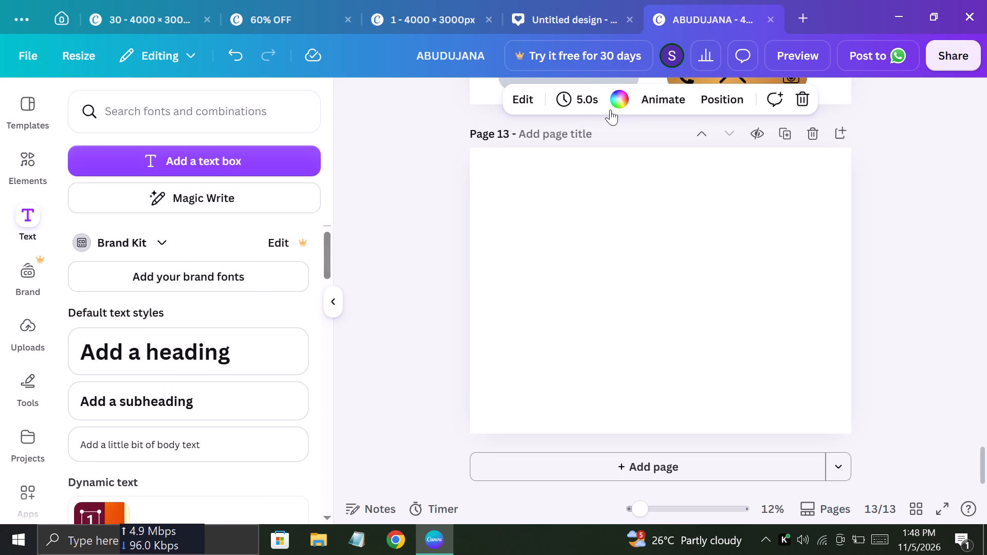
Fill the blank page 13 background with the default black-to-white linear gradient.
click(611, 107)
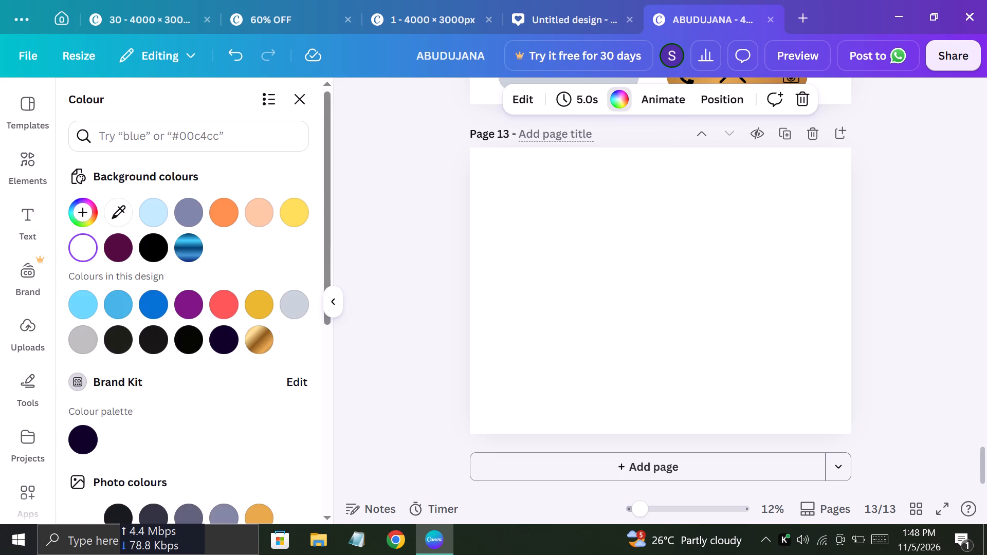
click(76, 209)
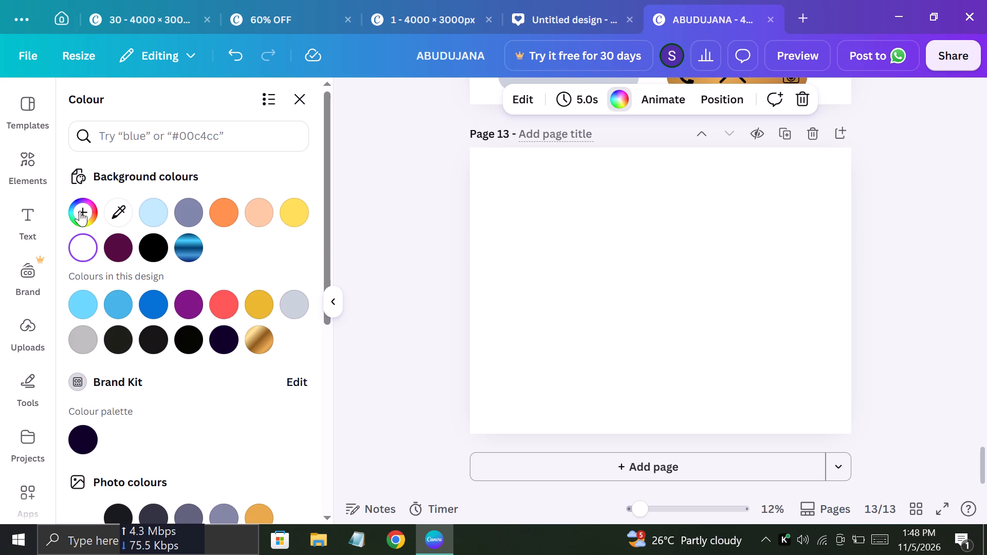
click(81, 212)
click(81, 212)
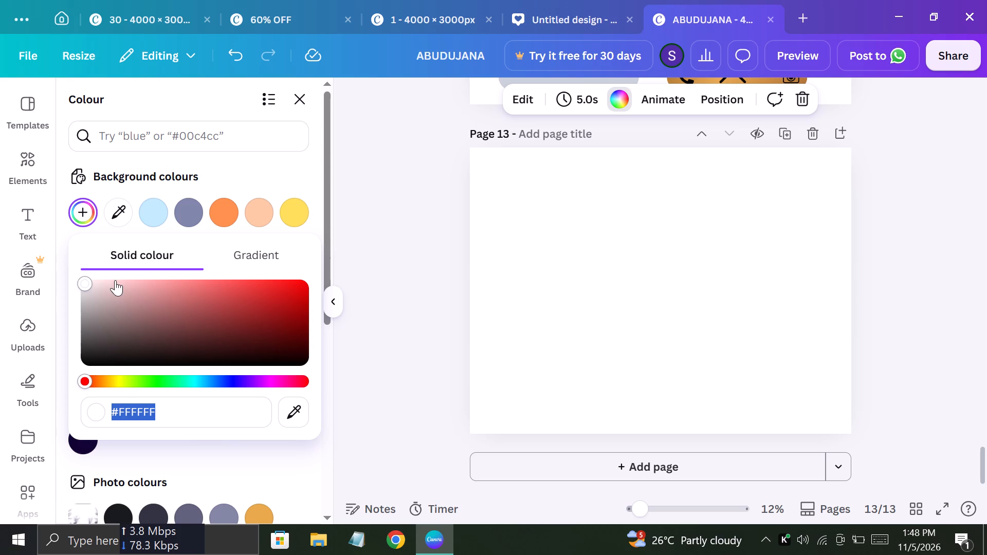
click(282, 175)
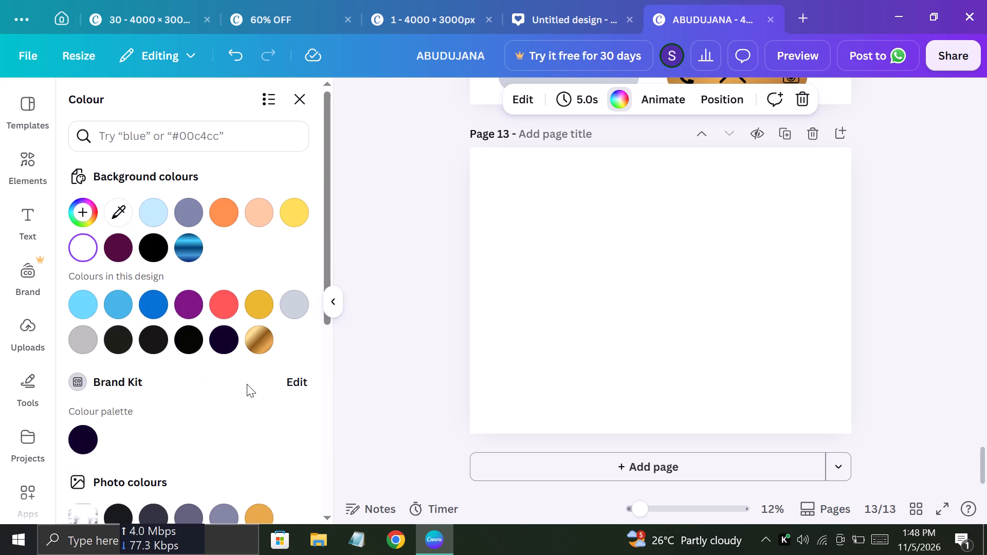
scroll(247, 366, down, 15)
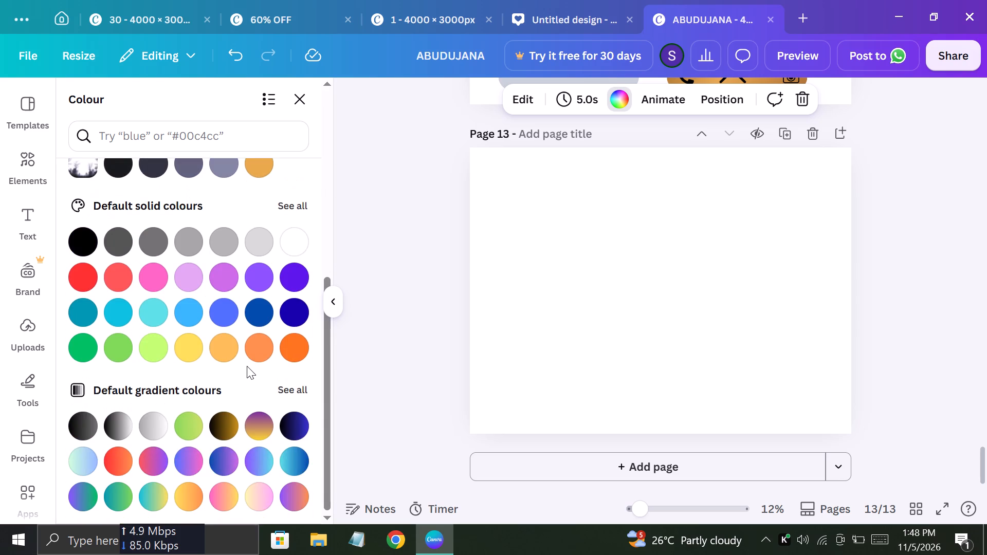
scroll(247, 366, down, 4)
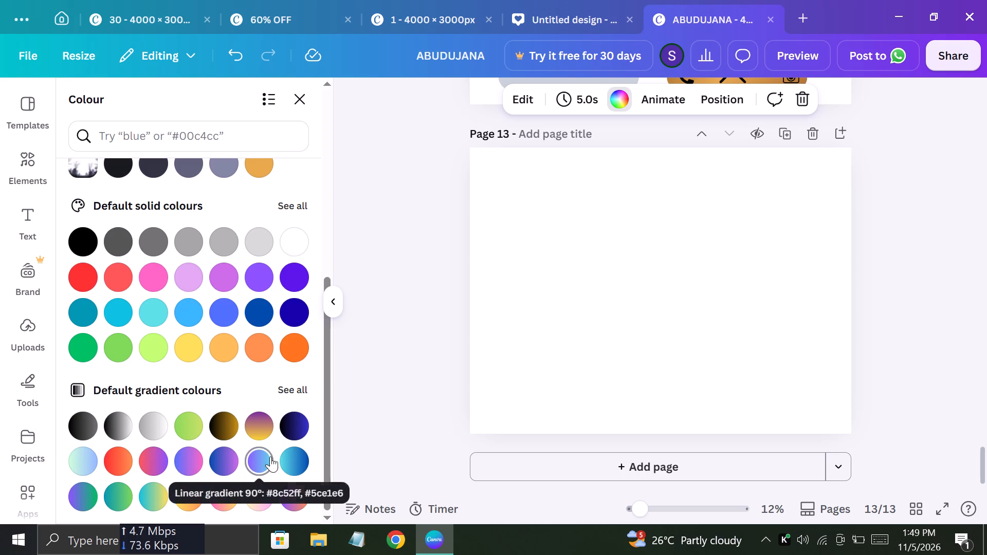
click(116, 426)
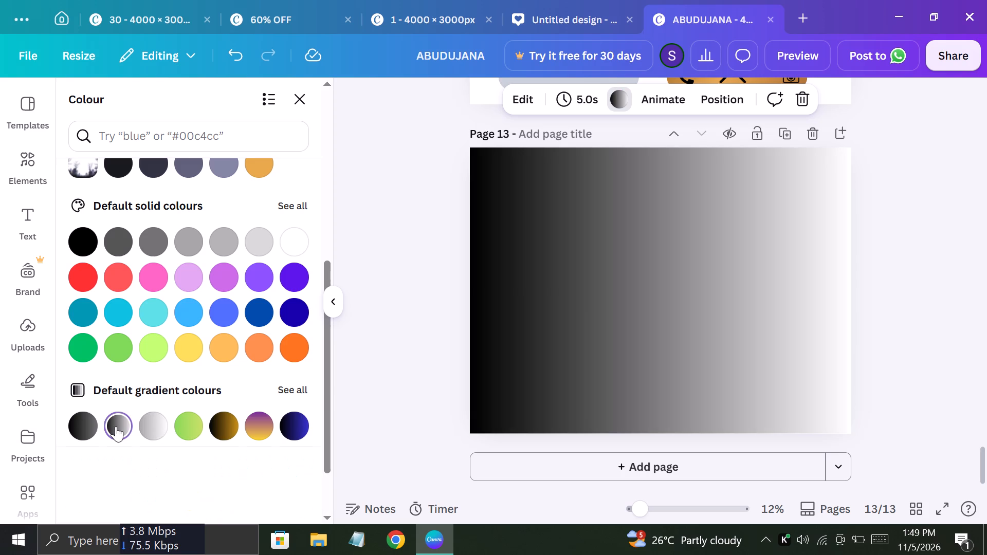
Change the page 13 background gradient style from linear to circular, centred at 50% 50%.
click(623, 88)
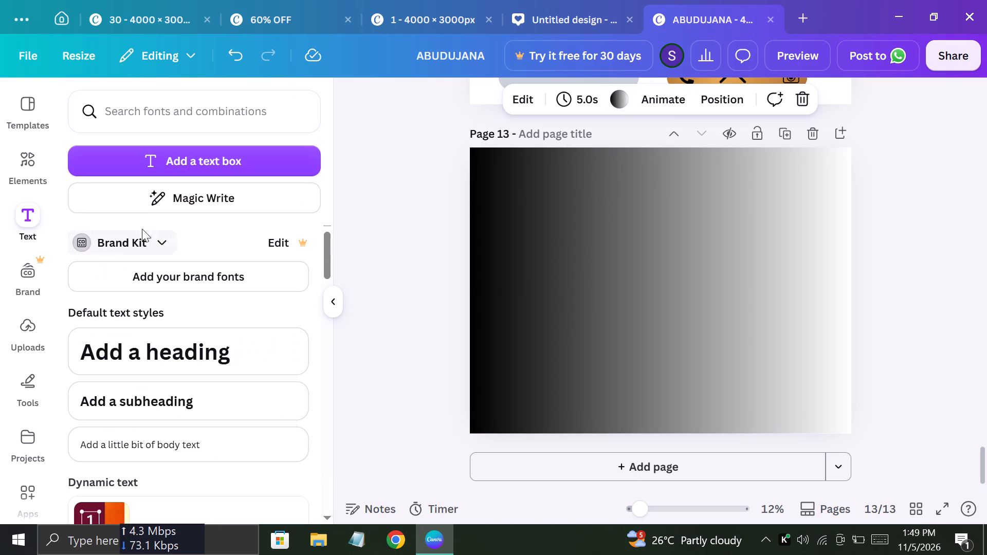
click(628, 97)
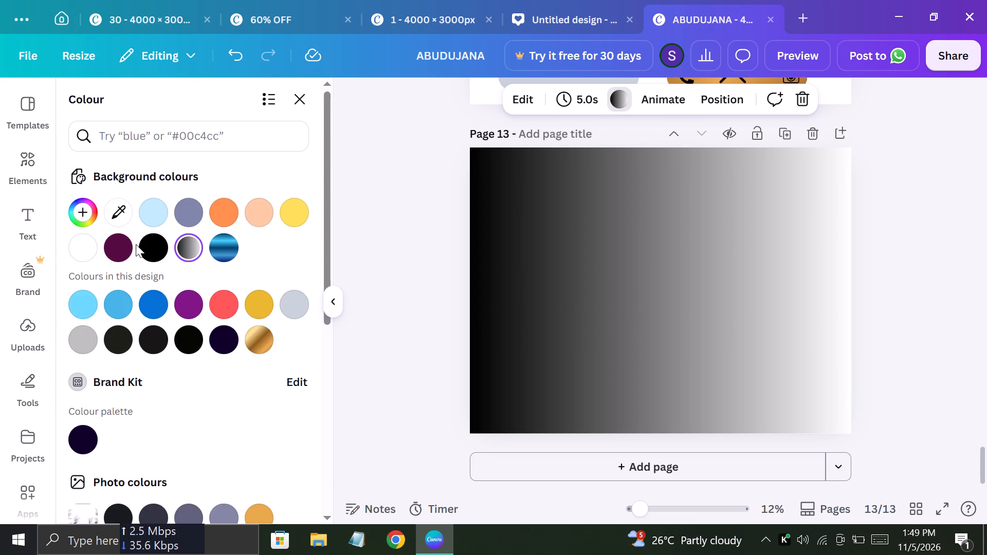
click(192, 249)
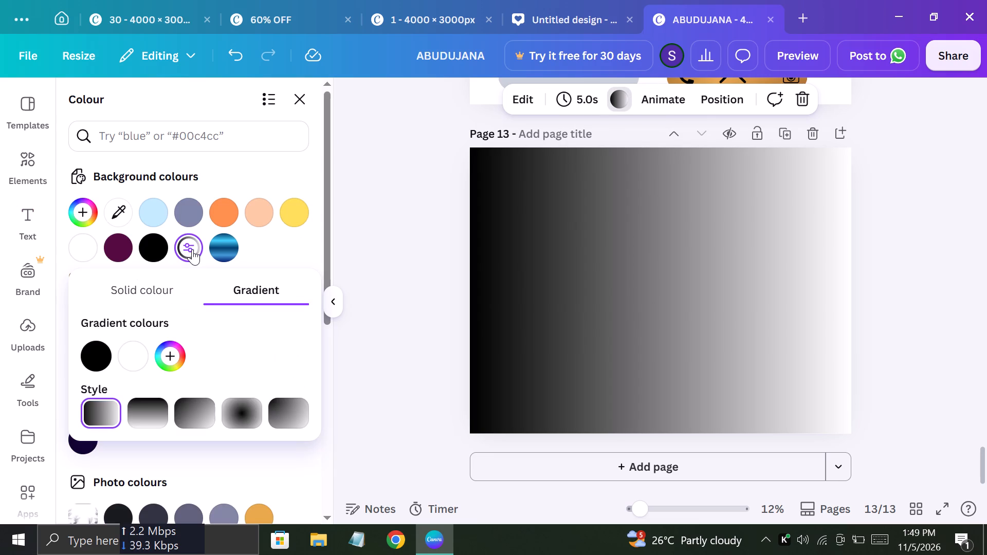
click(241, 416)
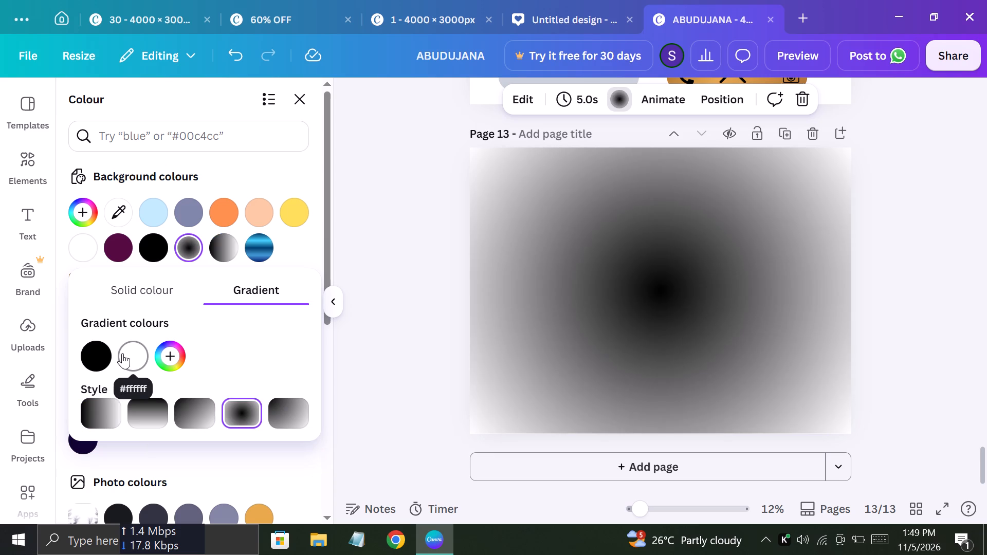
Replace the white outer colour of the page 13 background gradient with bright blue #3442FF.
click(123, 353)
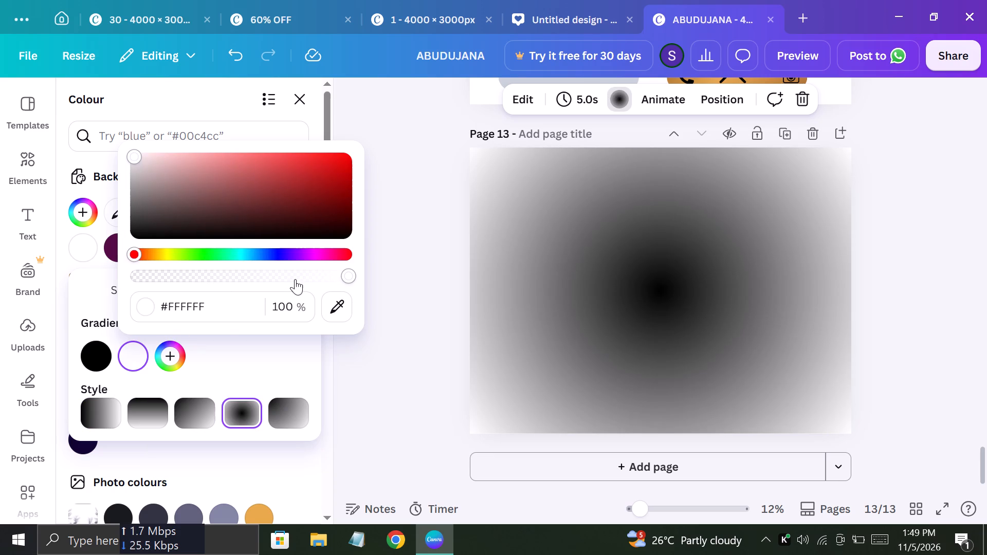
click(278, 247)
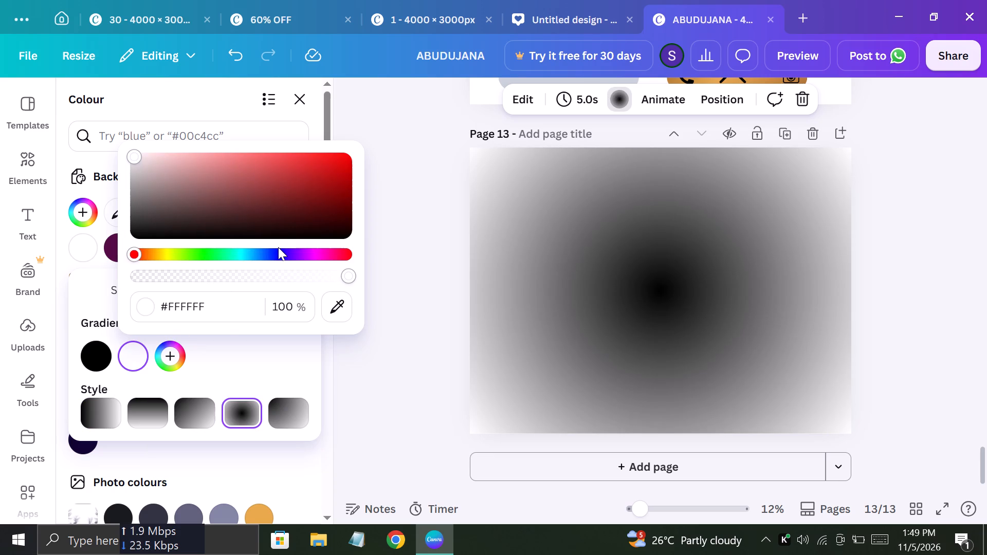
click(275, 250)
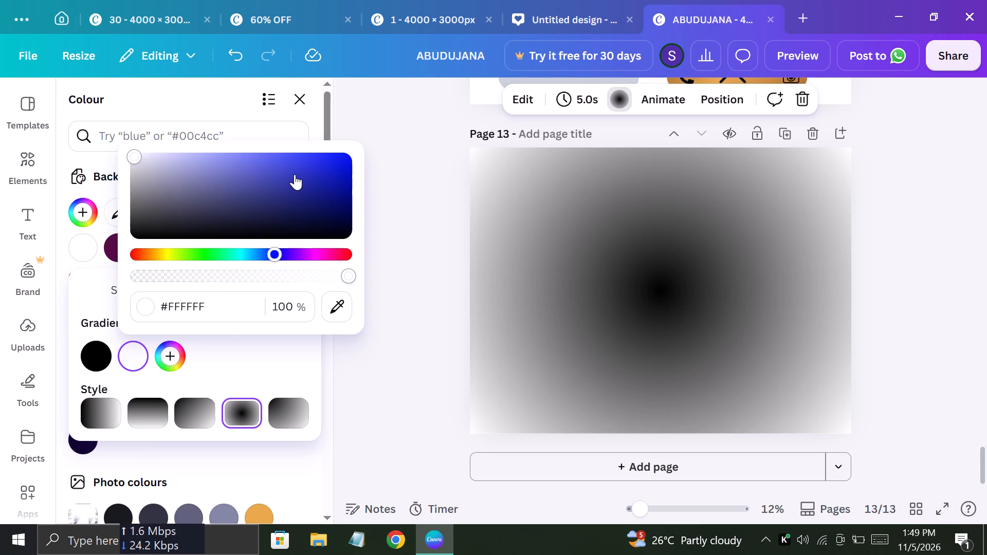
click(295, 174)
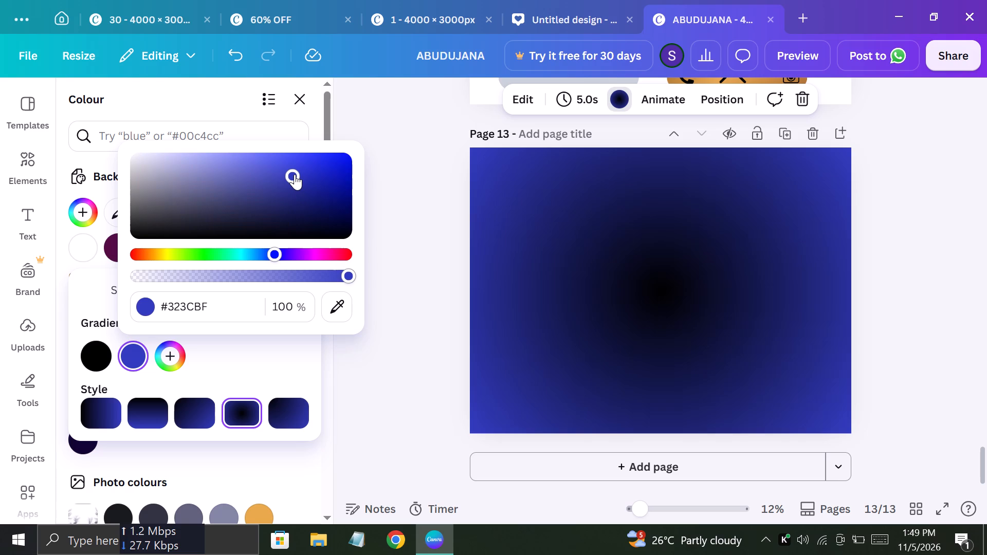
click(340, 158)
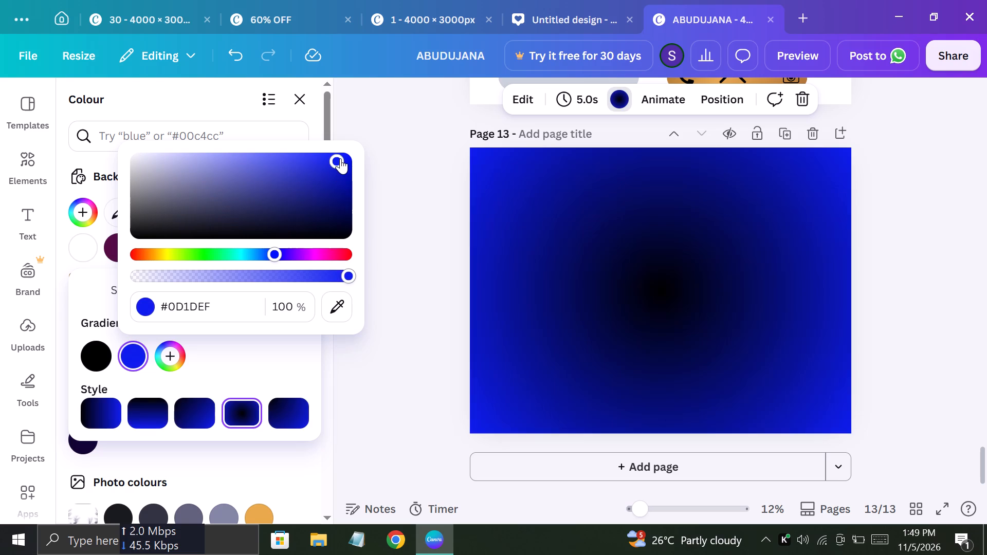
click(302, 183)
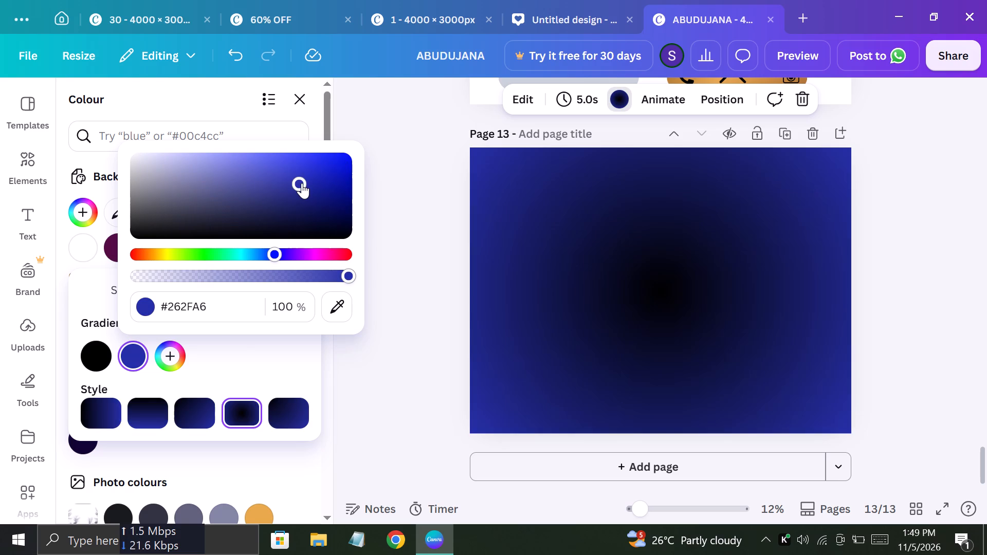
click(294, 161)
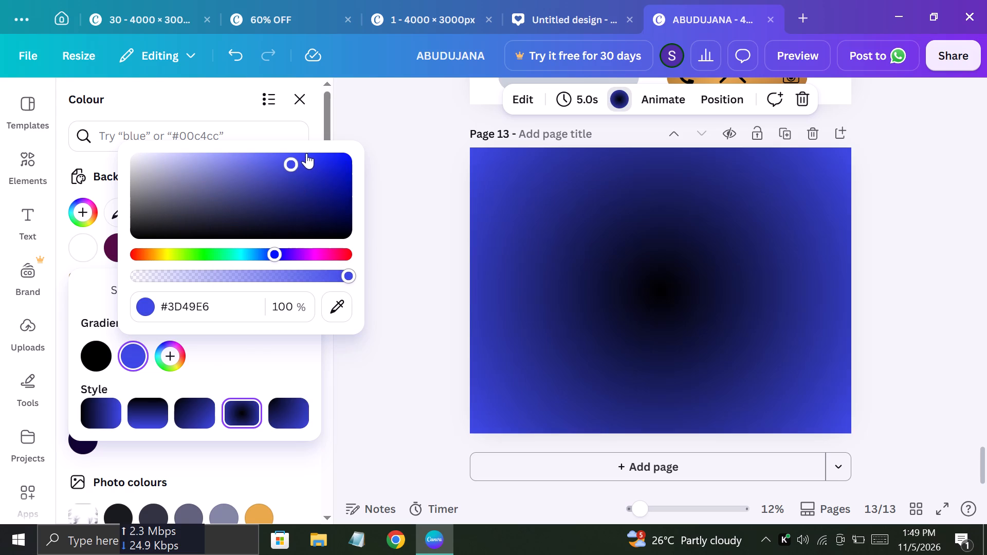
click(307, 153)
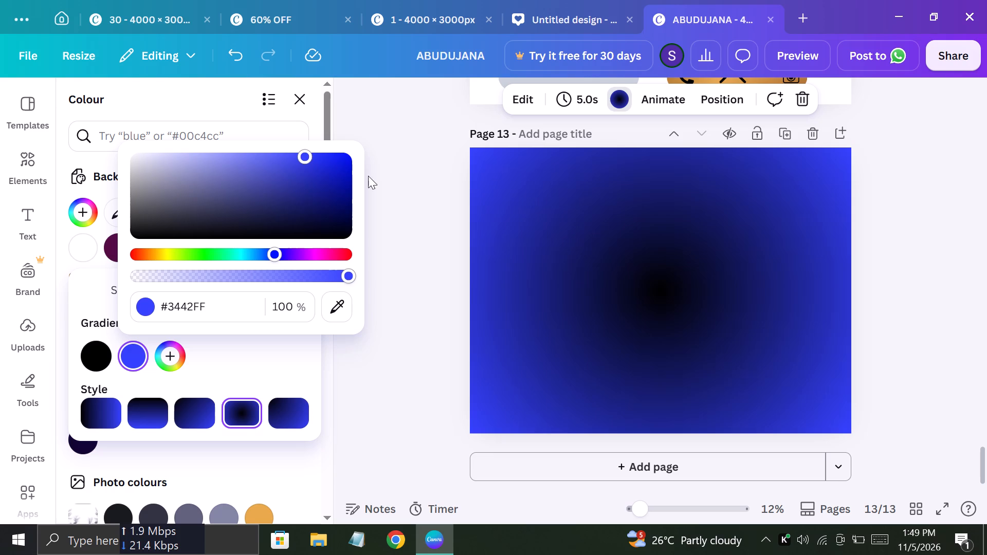
Replace the black centre colour of the page 13 background gradient with greyish blue #60799F.
click(92, 359)
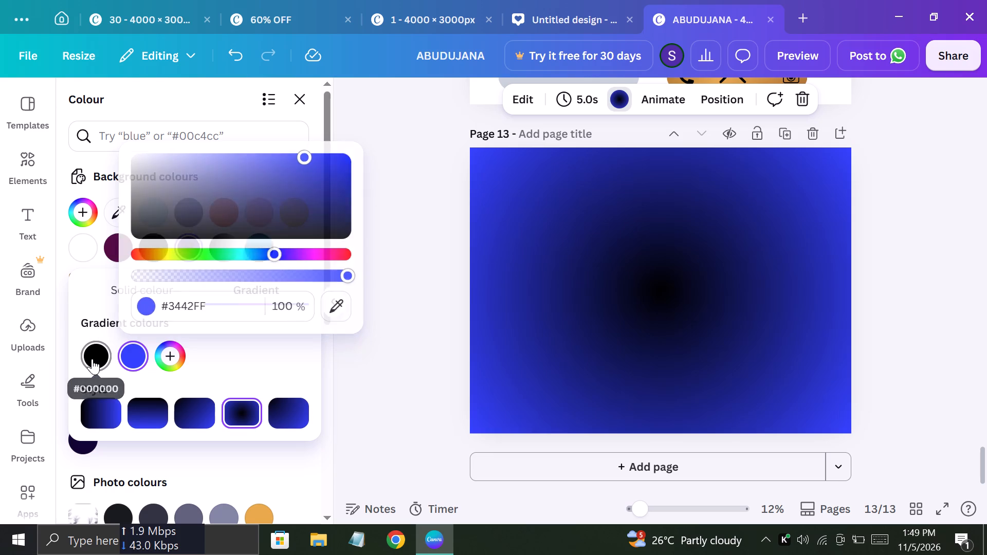
click(226, 255)
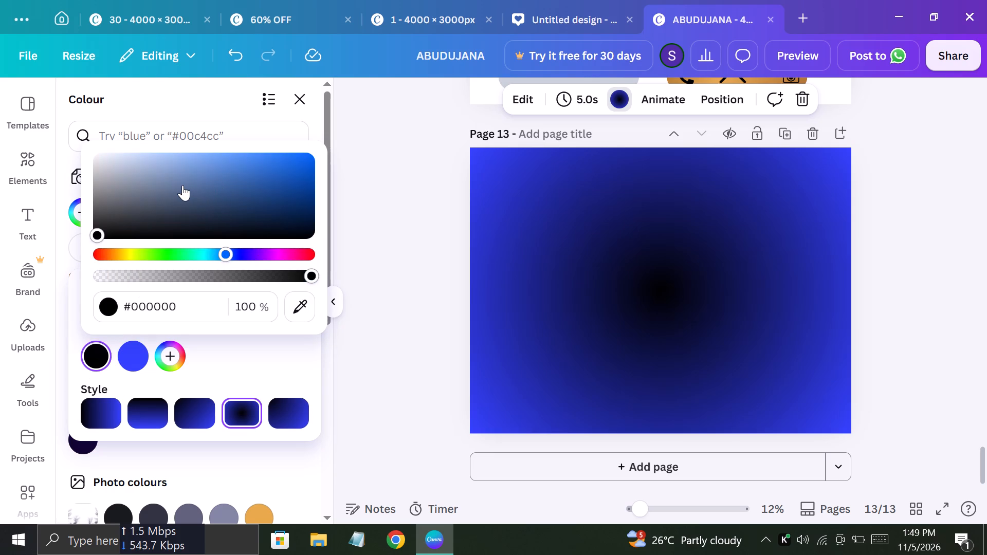
click(182, 185)
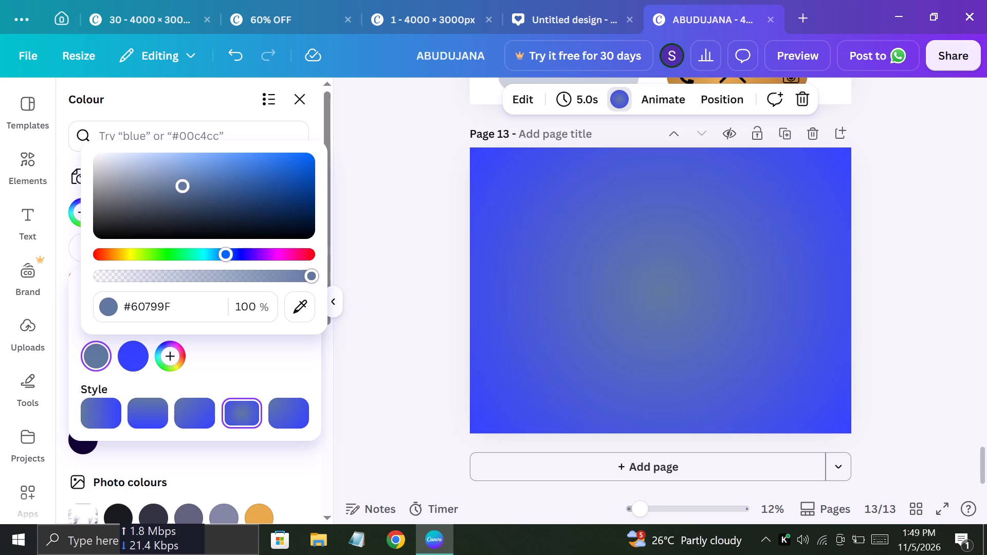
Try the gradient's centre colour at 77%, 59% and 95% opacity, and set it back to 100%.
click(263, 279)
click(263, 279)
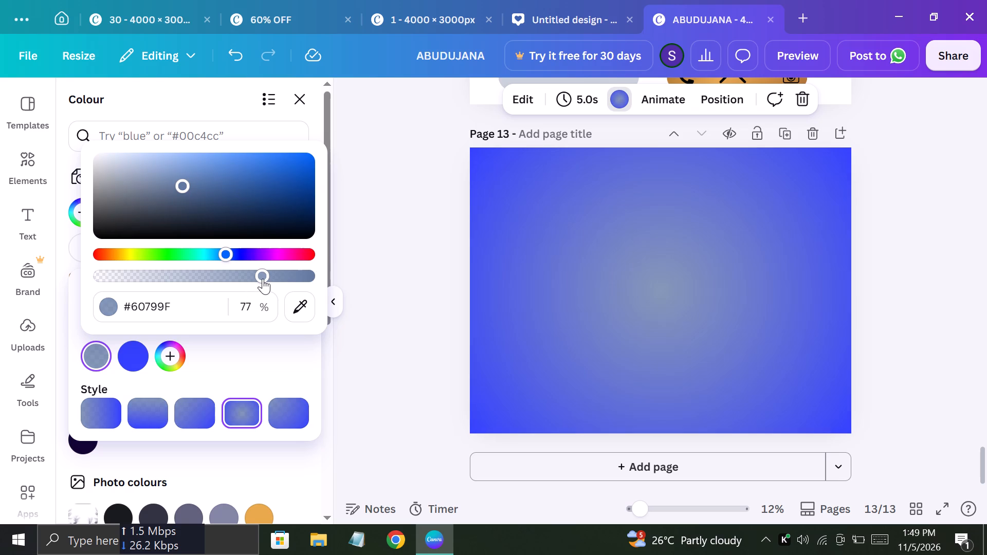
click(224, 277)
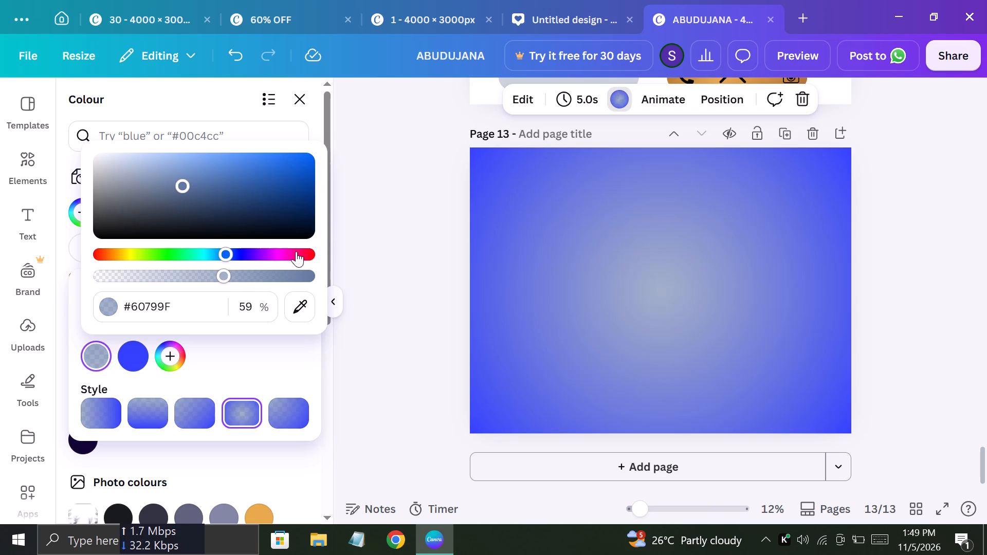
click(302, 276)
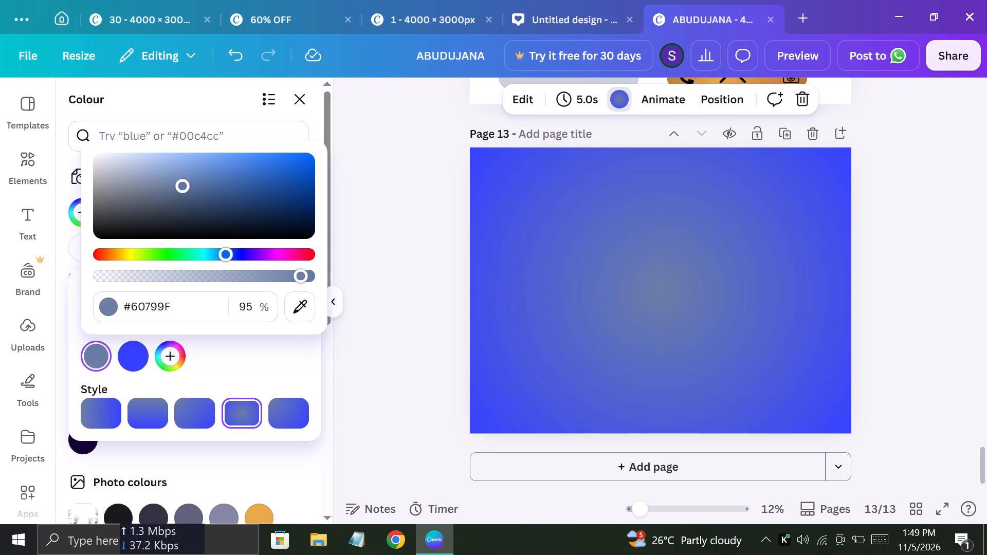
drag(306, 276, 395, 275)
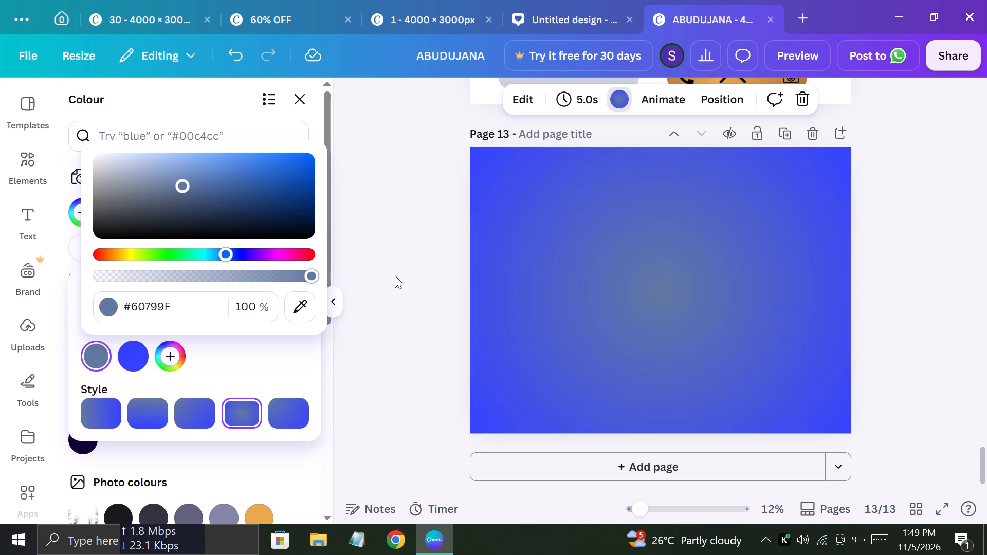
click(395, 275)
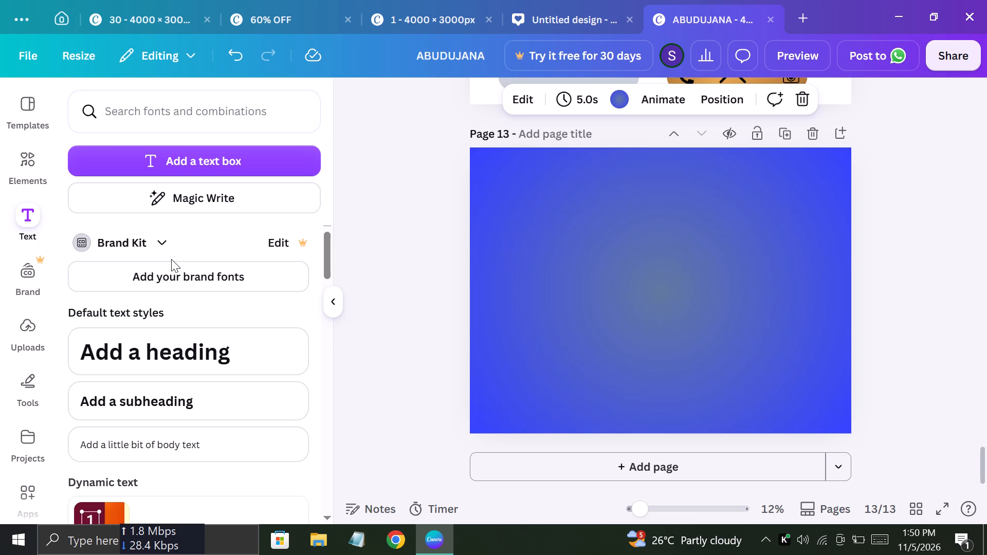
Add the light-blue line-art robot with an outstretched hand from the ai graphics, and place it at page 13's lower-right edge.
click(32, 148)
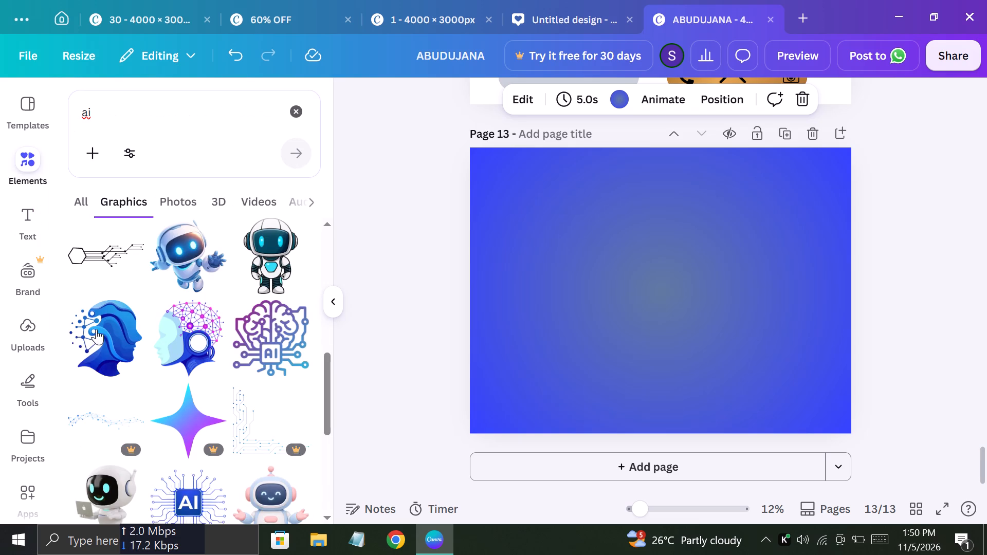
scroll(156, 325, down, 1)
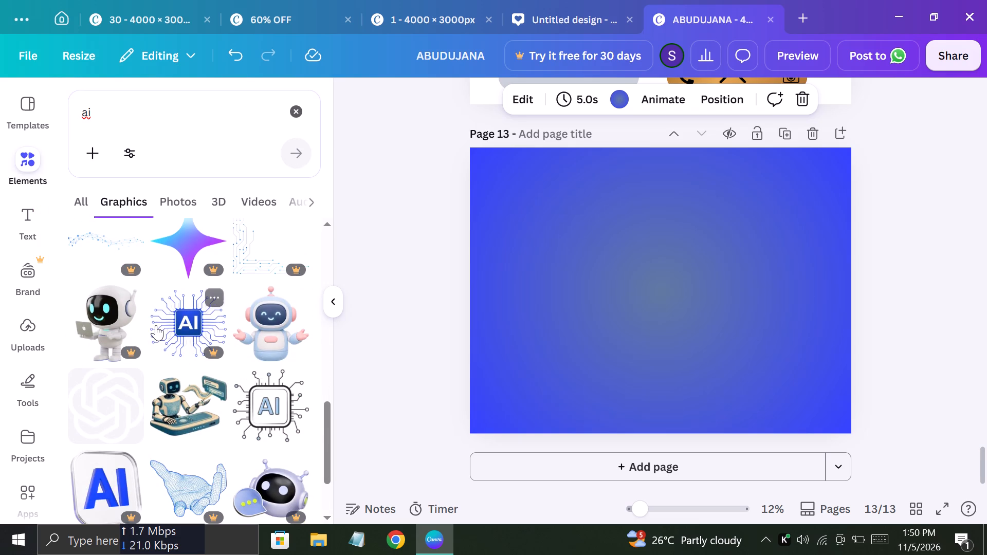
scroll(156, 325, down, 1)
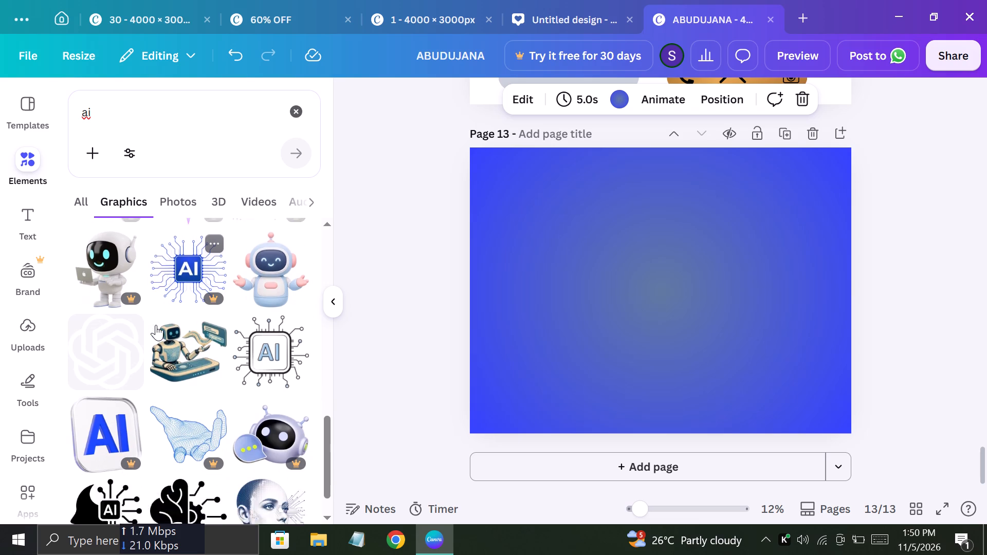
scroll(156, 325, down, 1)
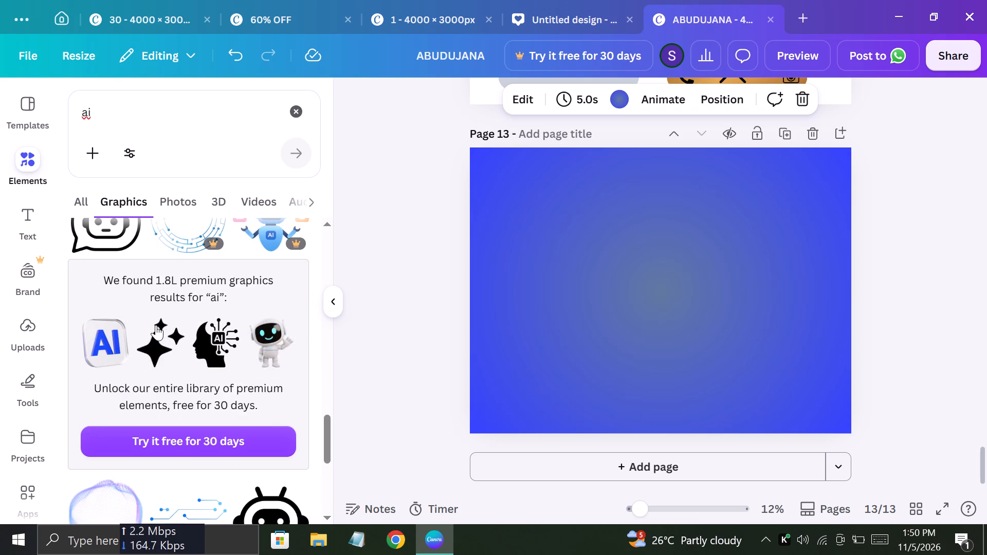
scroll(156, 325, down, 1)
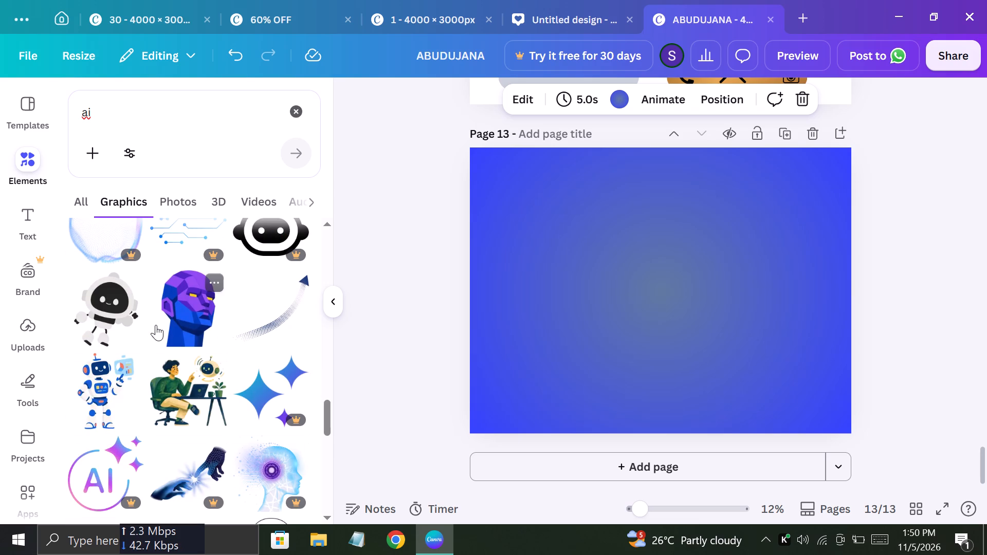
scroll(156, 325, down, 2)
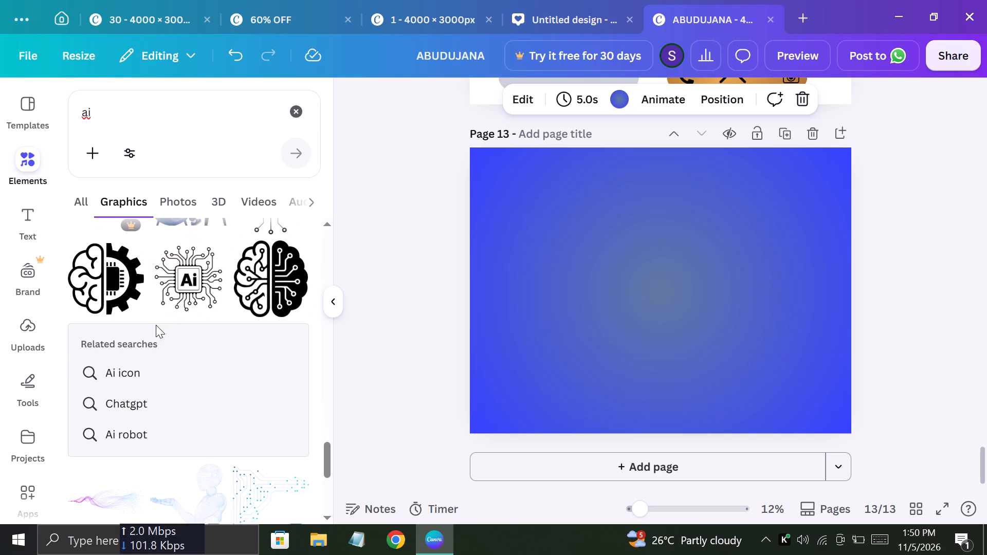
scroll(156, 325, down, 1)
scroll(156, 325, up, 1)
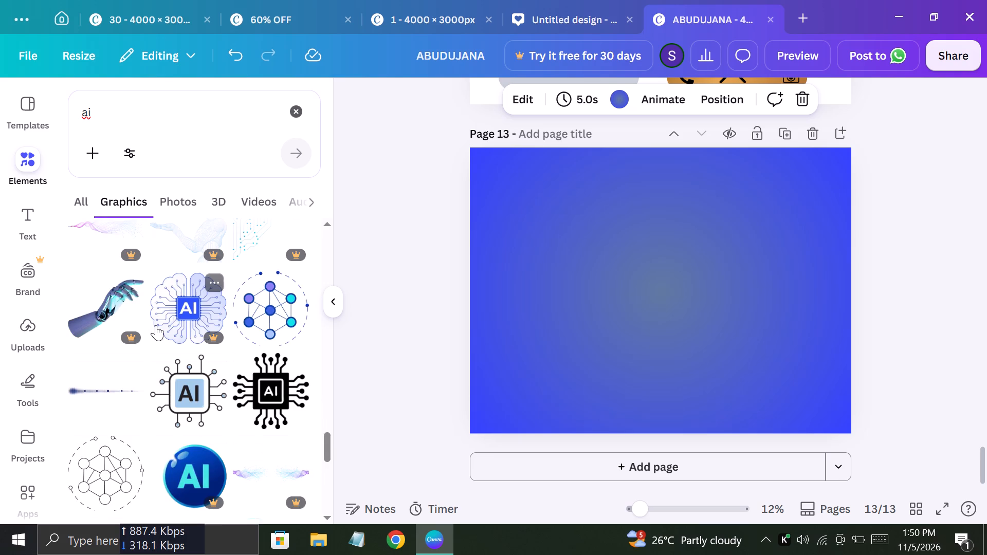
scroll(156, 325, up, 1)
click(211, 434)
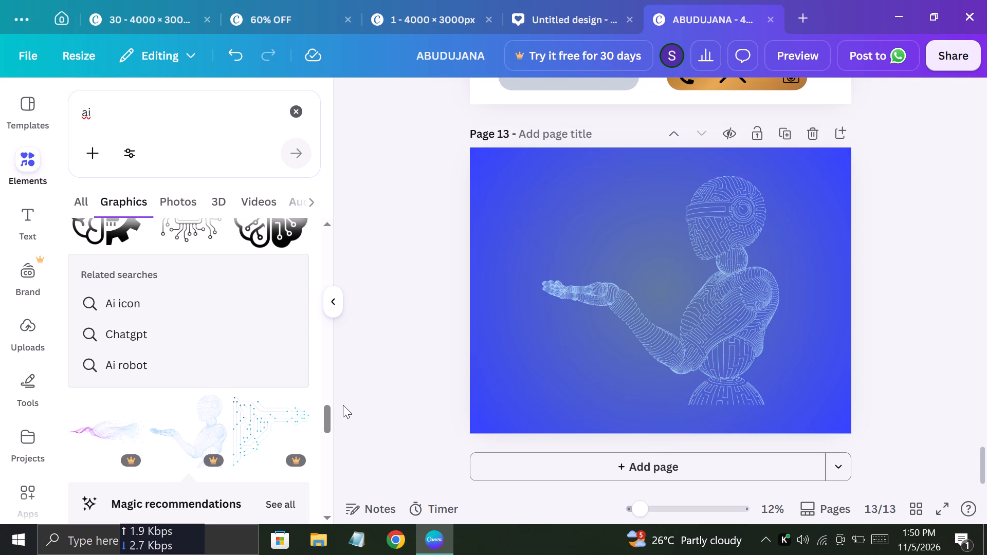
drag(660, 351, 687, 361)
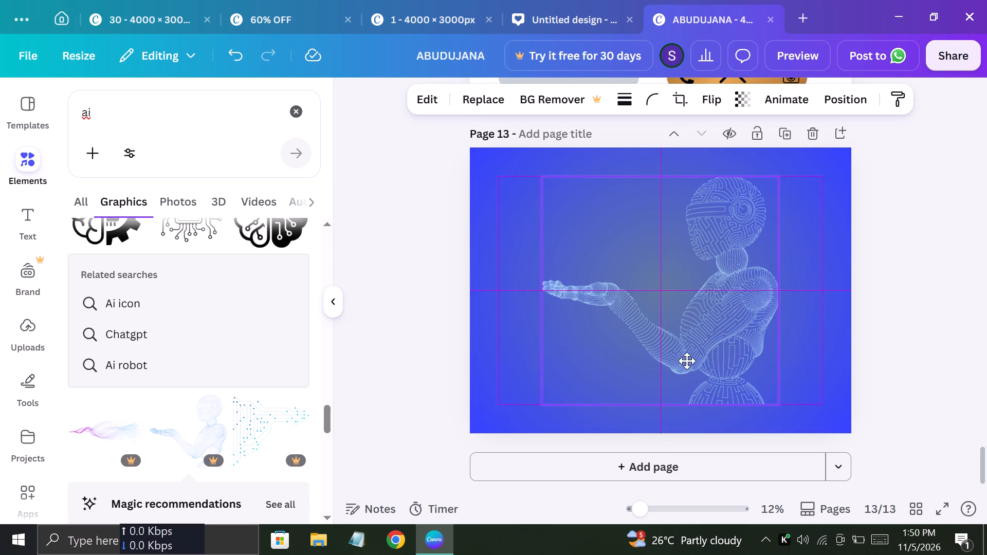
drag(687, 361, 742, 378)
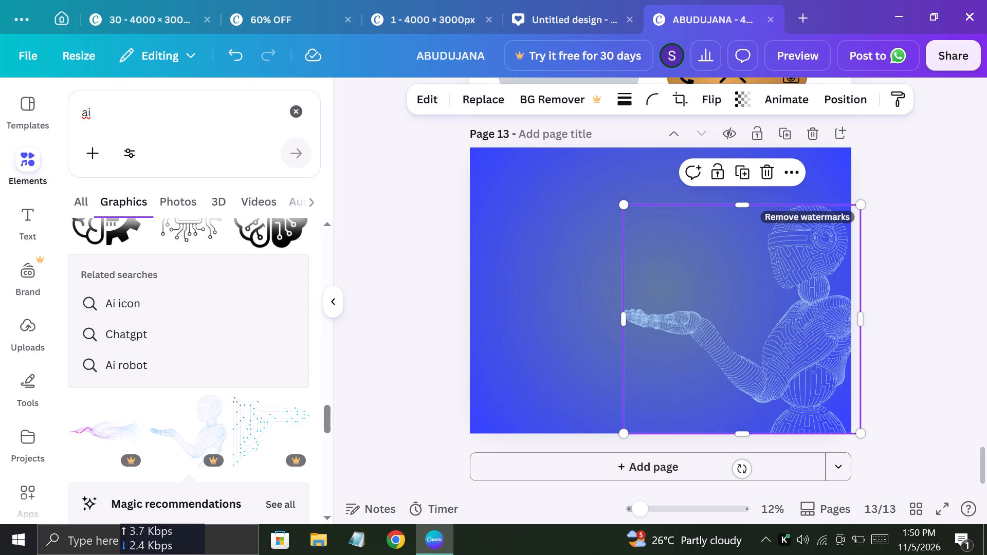
Search the element graphics for "human" and look through the results for a fitting figure.
click(93, 112)
key(BackSpace)
key(BackSpace)
key(BackSpace)
key(BackSpace)
key(BackSpace)
key(BackSpace)
key(BackSpace)
key(BackSpace)
key(BackSpace)
key(BackSpace)
key(BackSpace)
key(BackSpace)
key(BackSpace)
key(BackSpace)
key(BackSpace)
key(BackSpace)
key(BackSpace)
key(BackSpace)
key(BackSpace)
key(BackSpace)
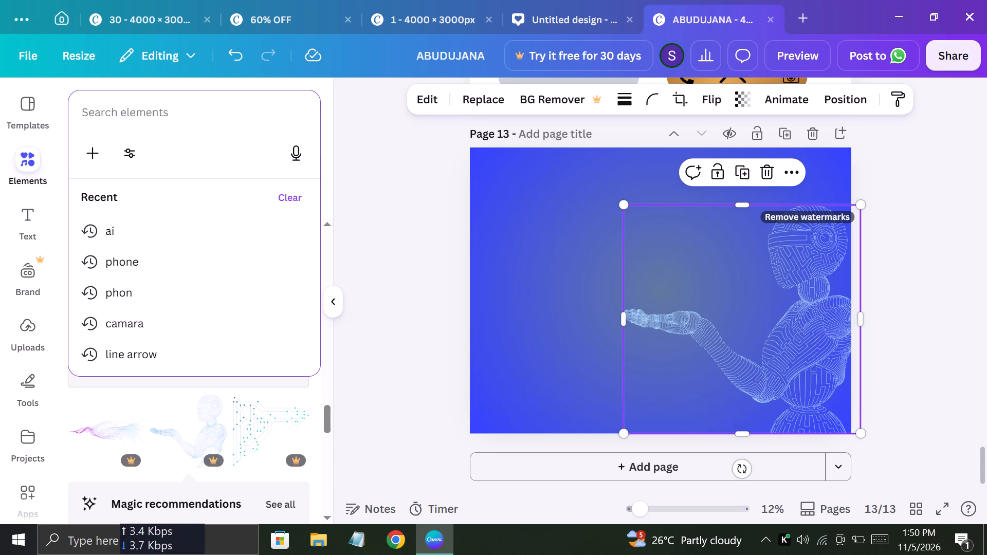
text(human)
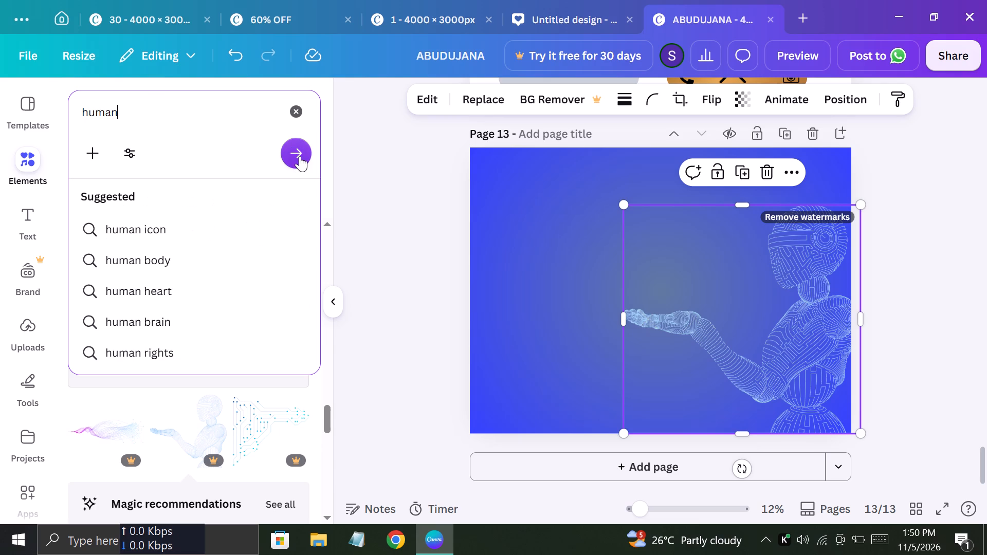
click(299, 155)
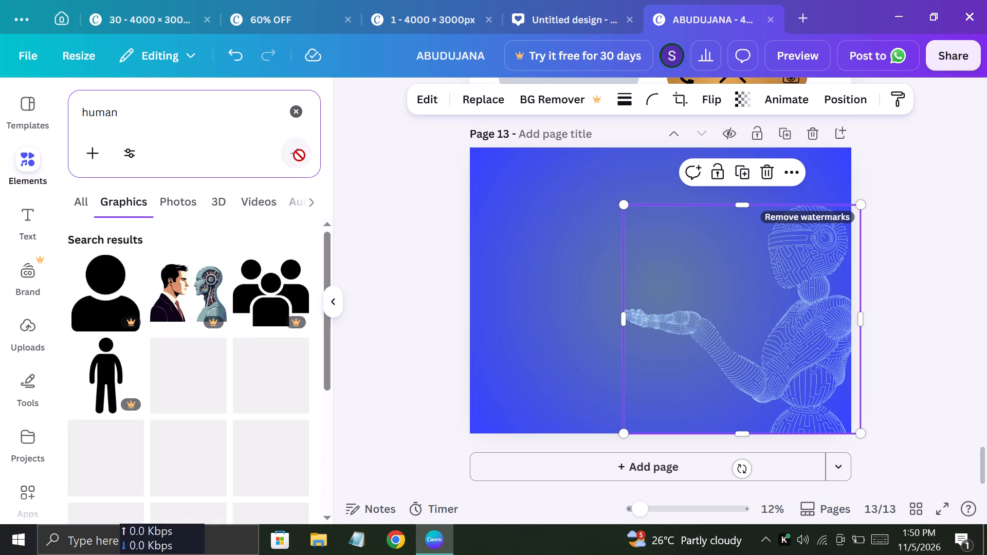
scroll(211, 354, down, 2)
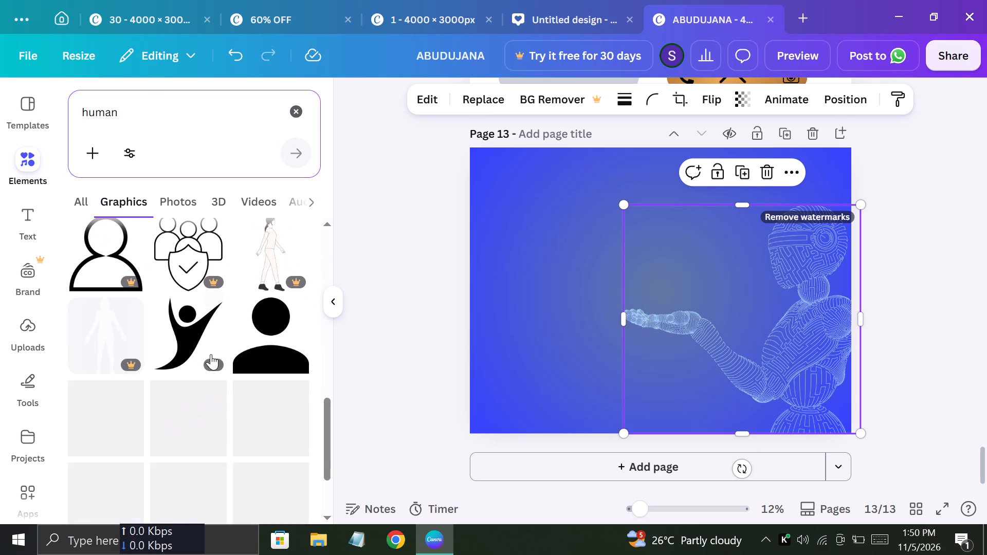
scroll(211, 354, up, 1)
scroll(211, 354, down, 1)
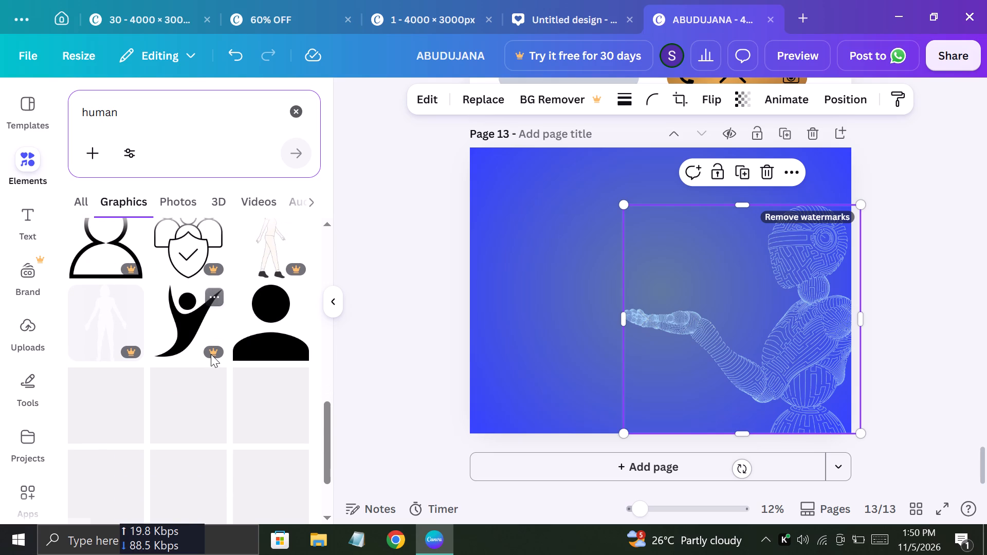
scroll(211, 354, down, 2)
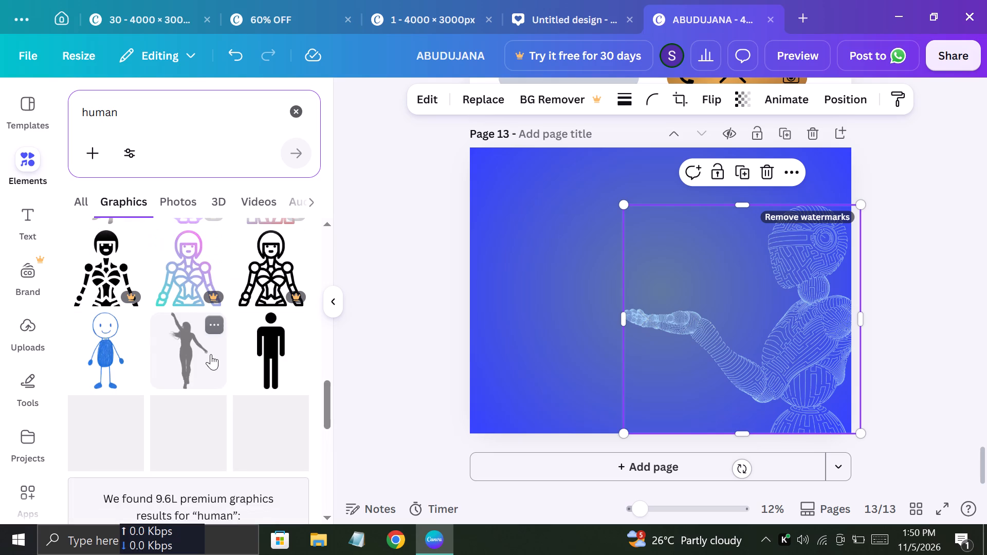
scroll(211, 354, down, 1)
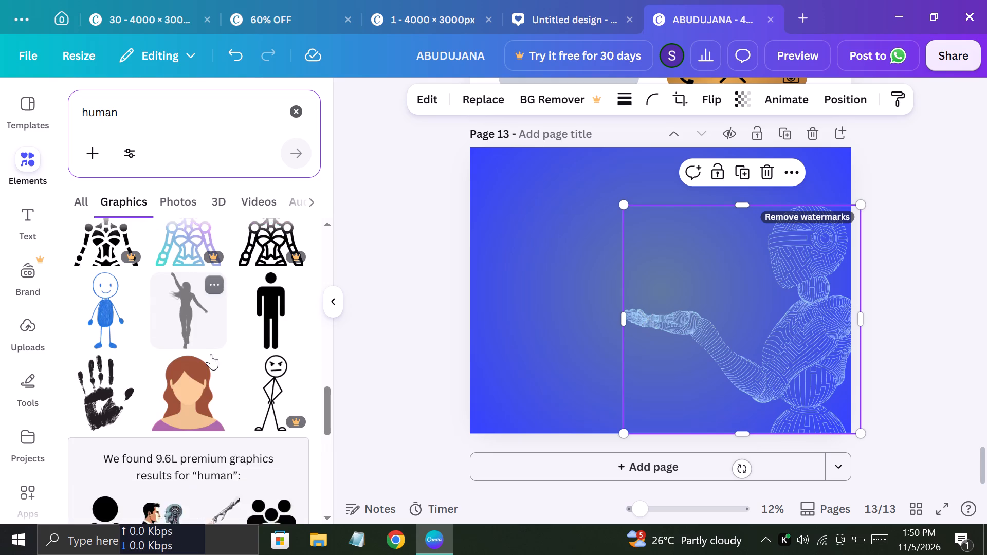
scroll(211, 354, down, 2)
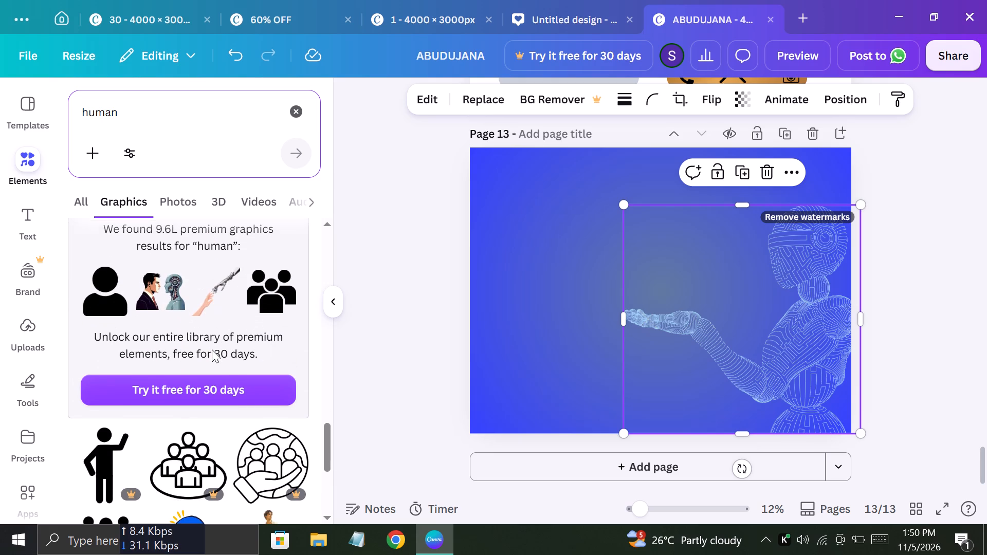
scroll(212, 349, down, 1)
scroll(212, 349, up, 1)
scroll(212, 349, down, 1)
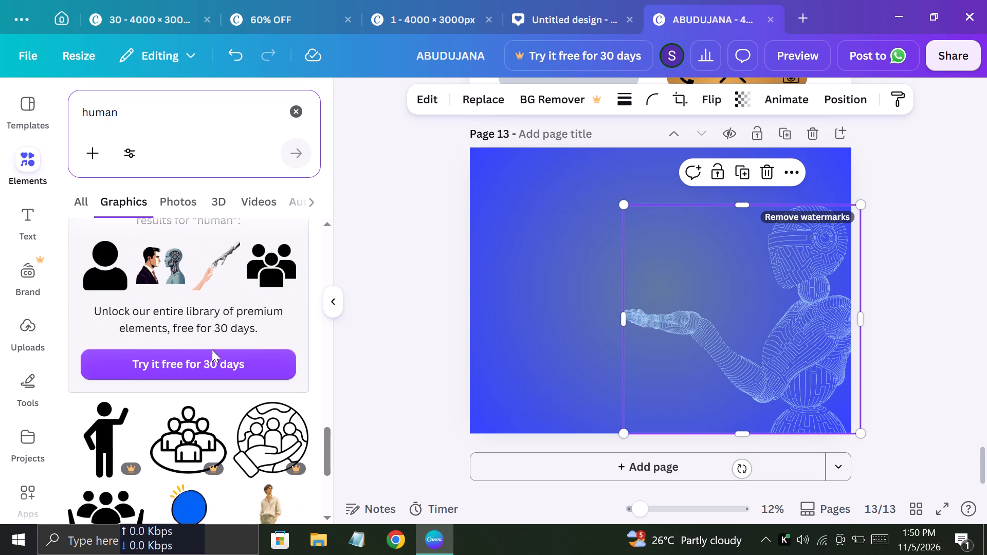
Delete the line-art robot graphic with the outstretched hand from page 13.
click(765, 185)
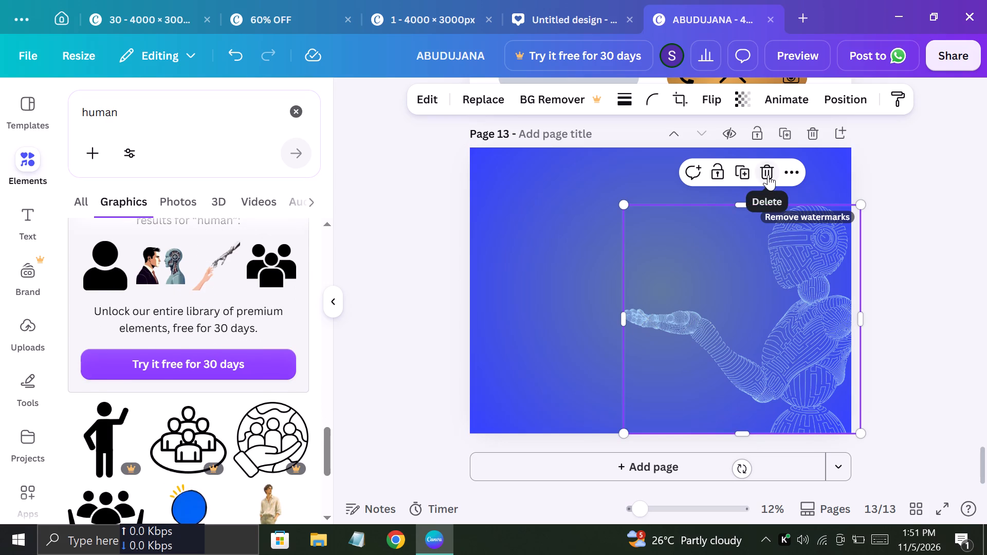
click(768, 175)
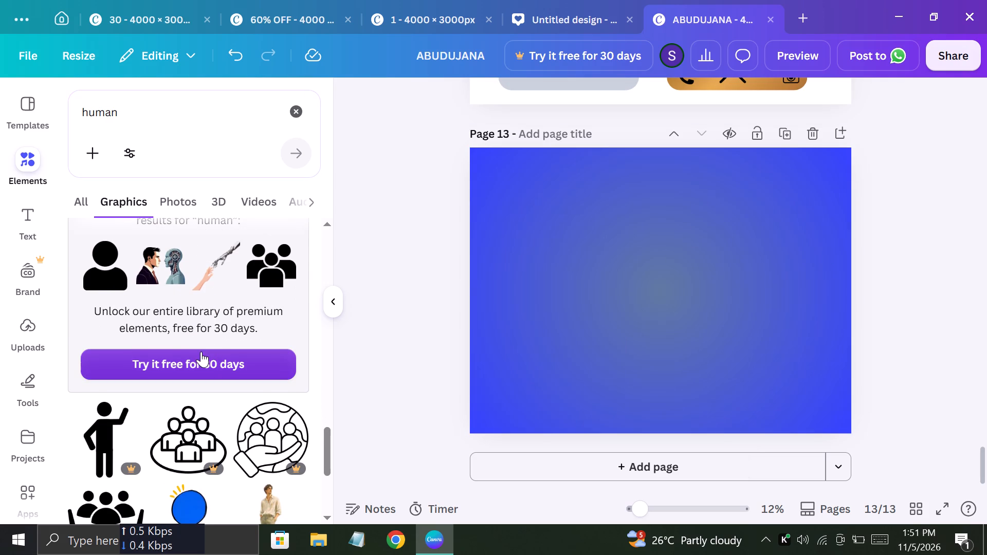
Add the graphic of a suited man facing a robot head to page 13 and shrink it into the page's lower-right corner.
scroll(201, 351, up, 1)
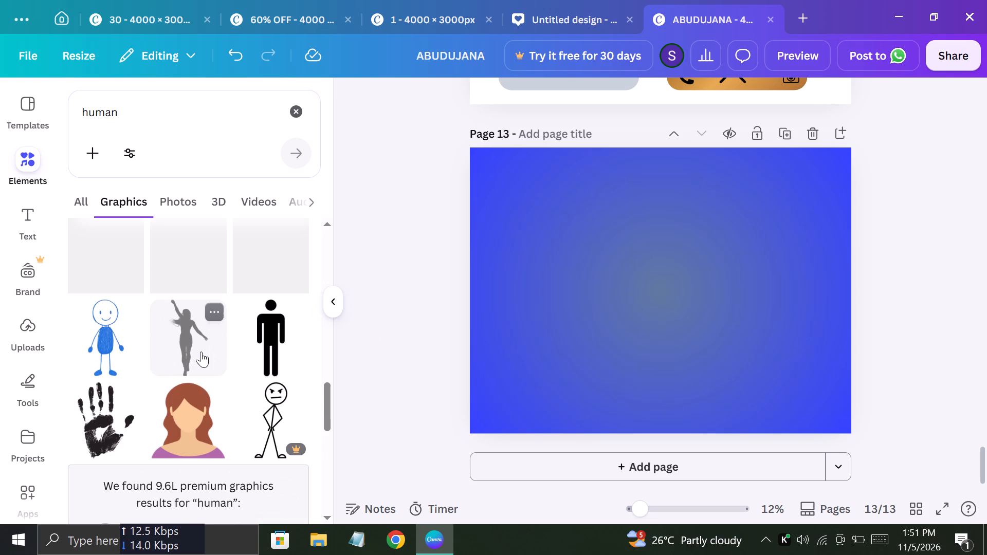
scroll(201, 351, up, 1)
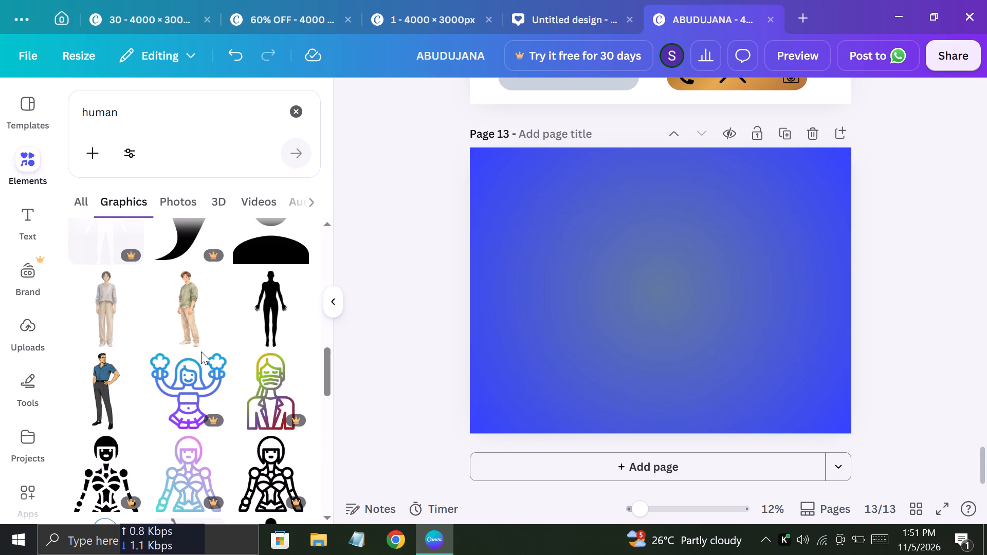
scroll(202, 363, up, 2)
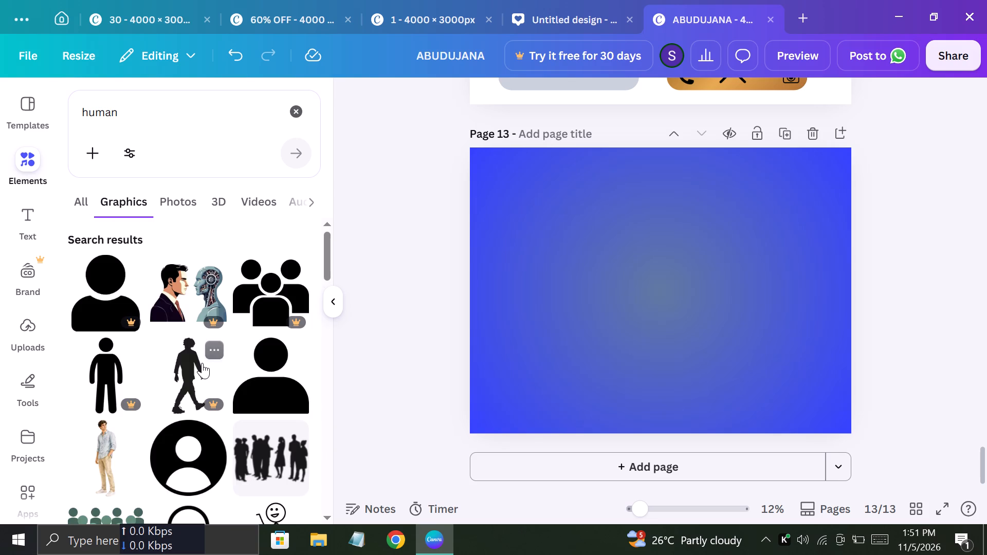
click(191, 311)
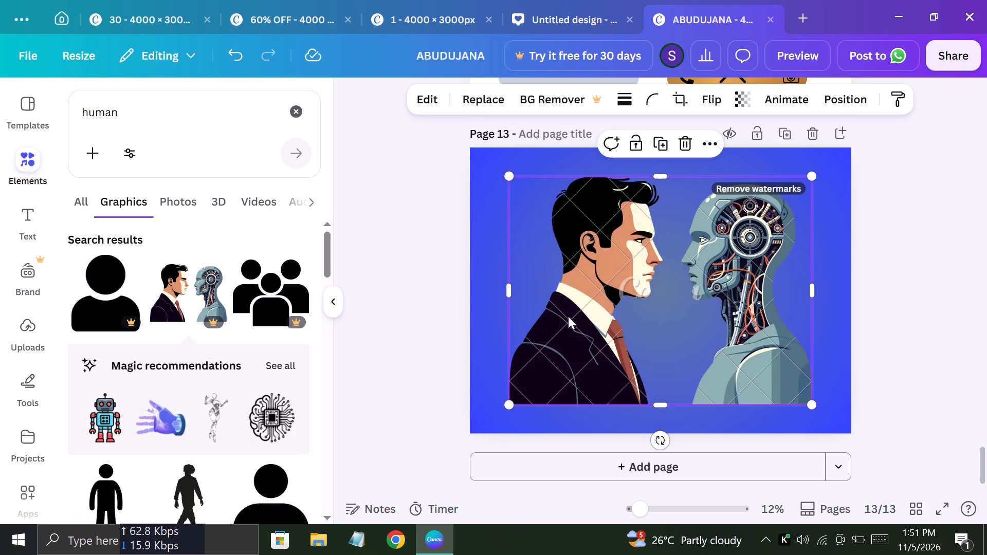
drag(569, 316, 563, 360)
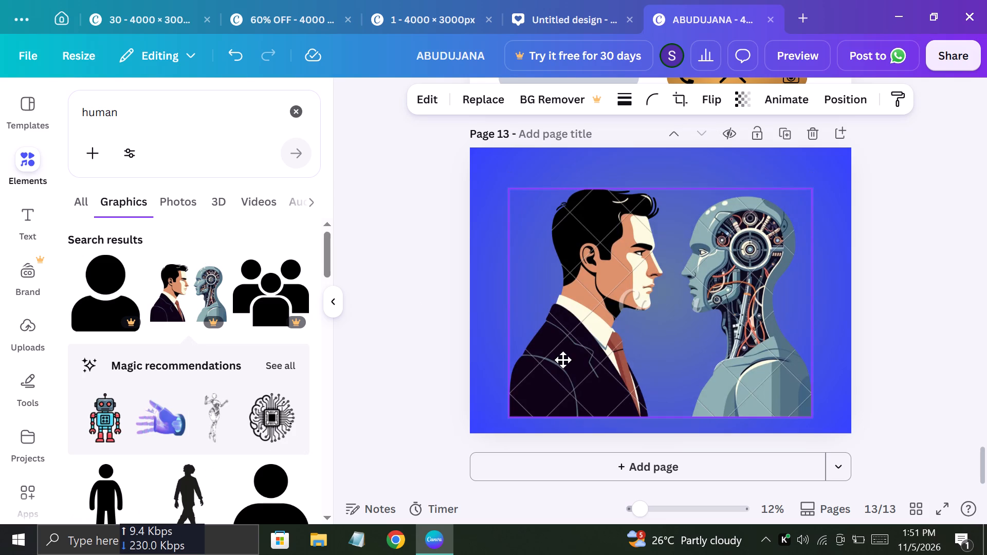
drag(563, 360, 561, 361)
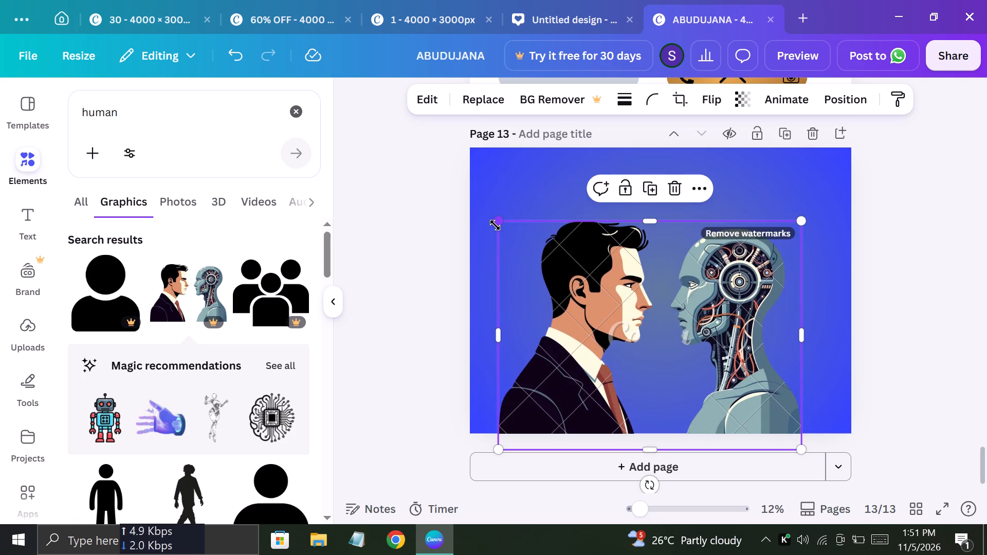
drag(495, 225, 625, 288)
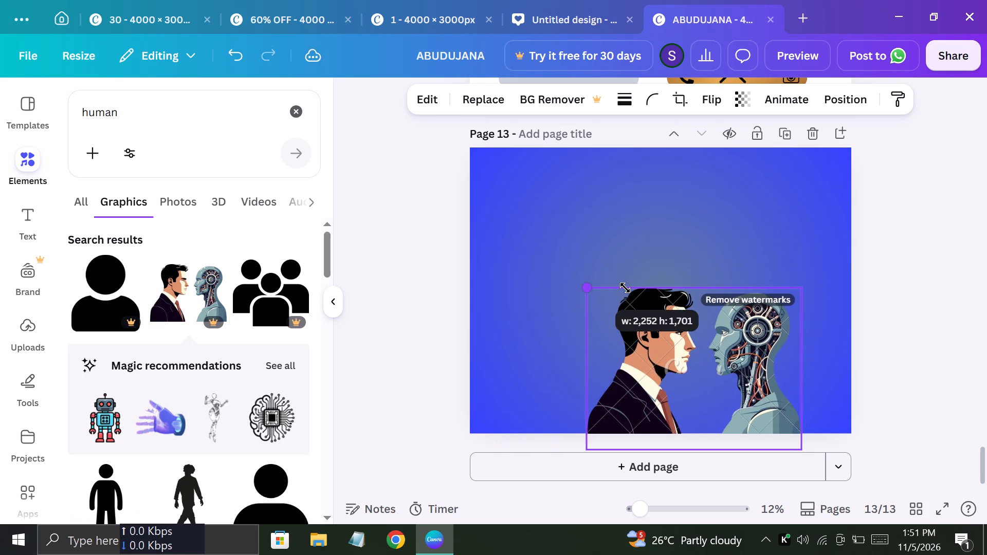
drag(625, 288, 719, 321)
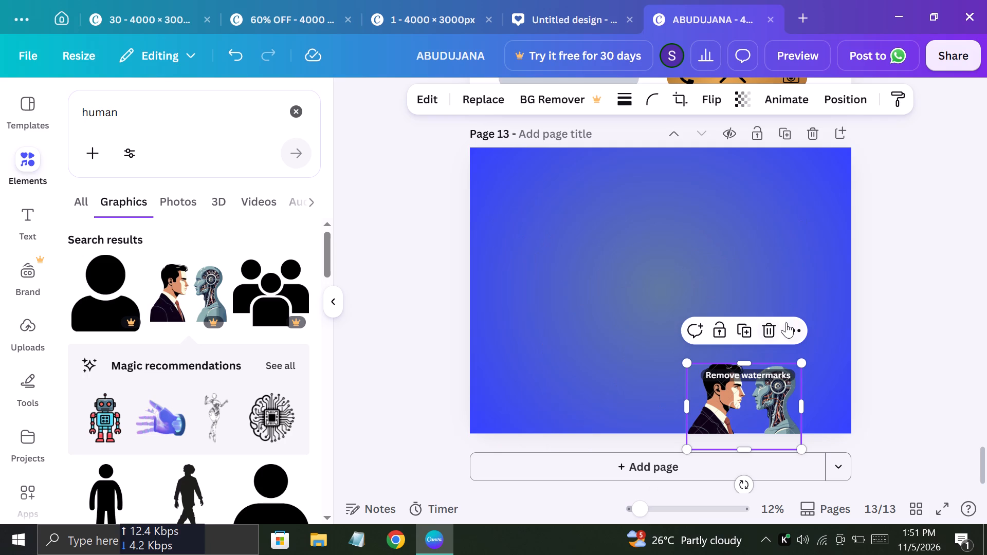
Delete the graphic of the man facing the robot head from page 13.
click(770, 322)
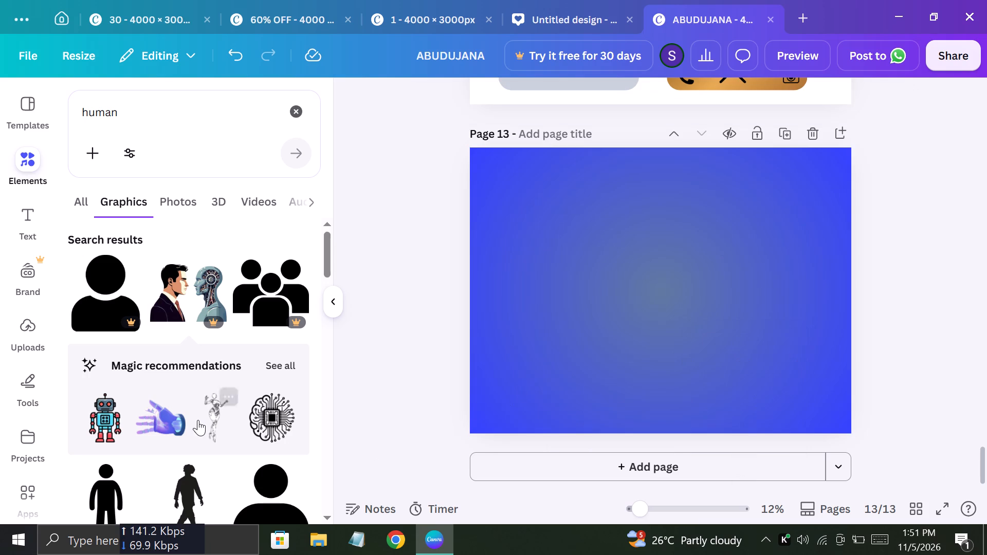
Add the black-and-white line-art robot head from the full set of magic recommendations to page 13.
click(284, 366)
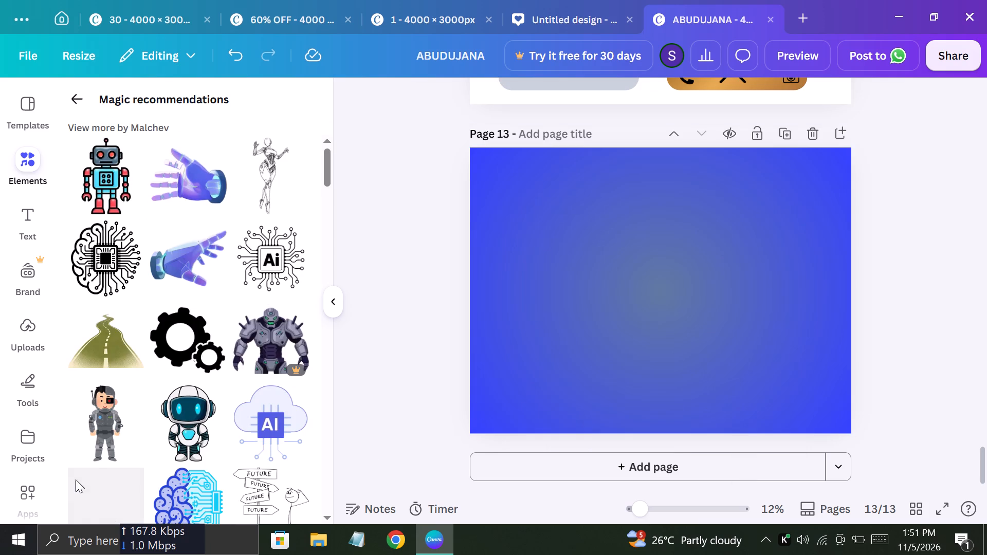
scroll(76, 479, down, 2)
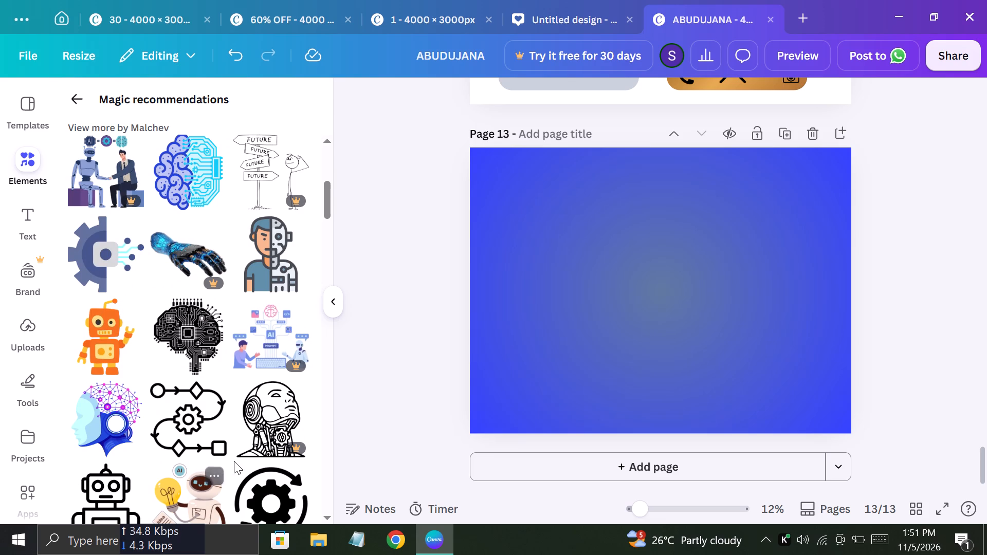
click(257, 442)
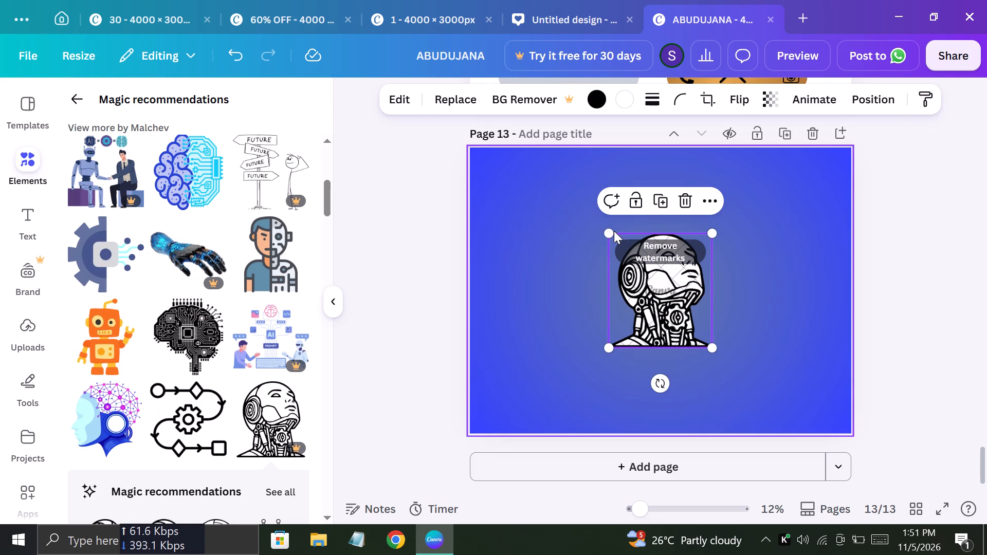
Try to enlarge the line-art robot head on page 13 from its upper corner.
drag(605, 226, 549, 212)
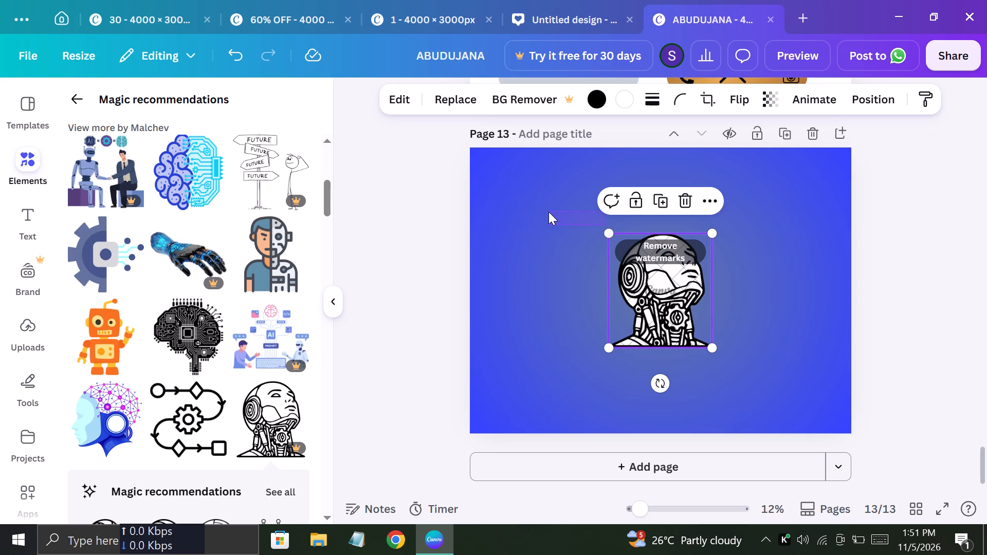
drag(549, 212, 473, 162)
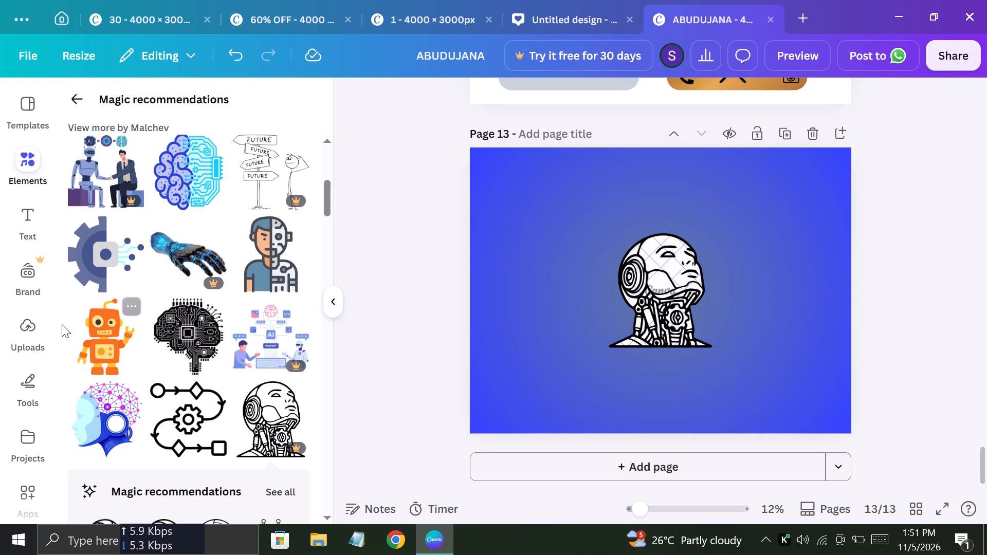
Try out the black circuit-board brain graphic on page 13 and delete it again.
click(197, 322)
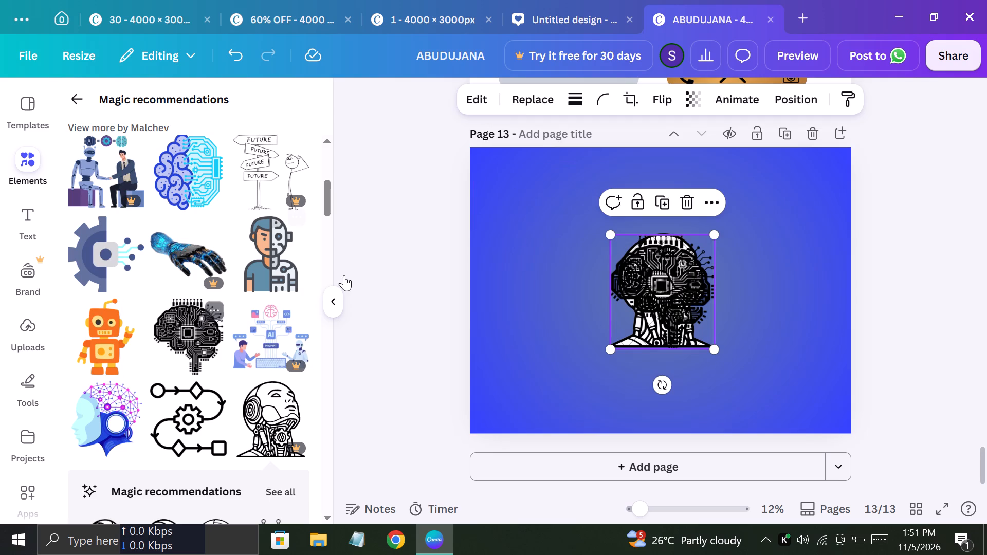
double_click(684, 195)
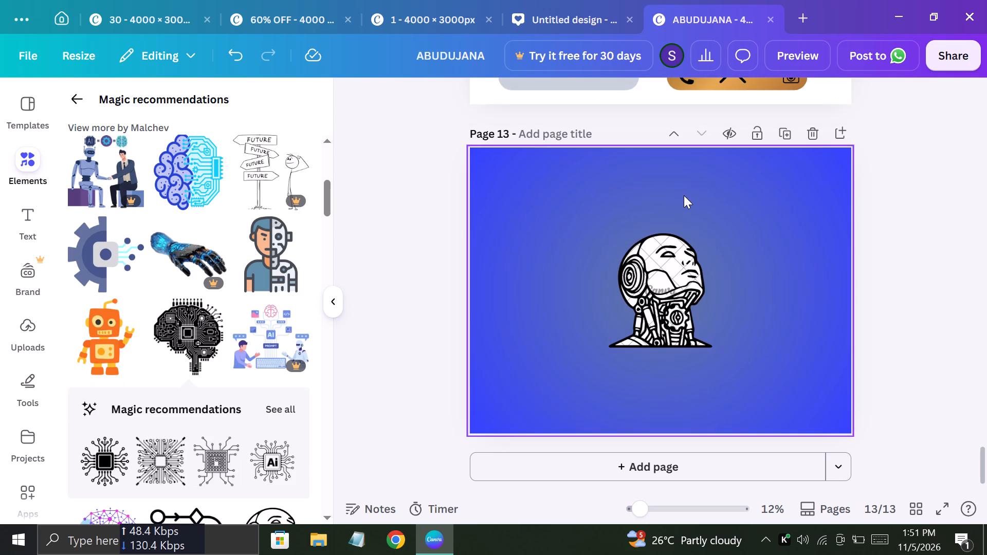
Delete the black-and-white line-art robot head from page 13.
click(670, 268)
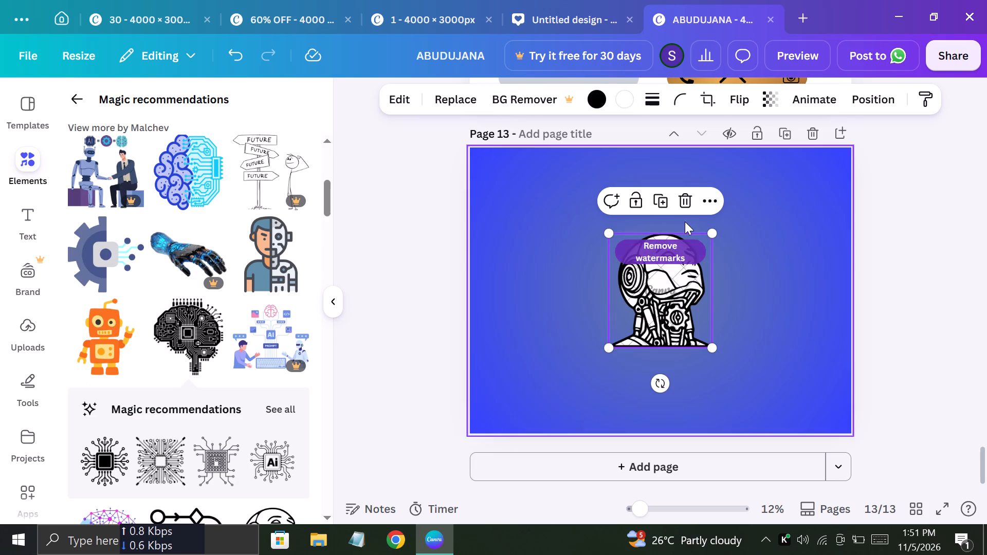
click(682, 204)
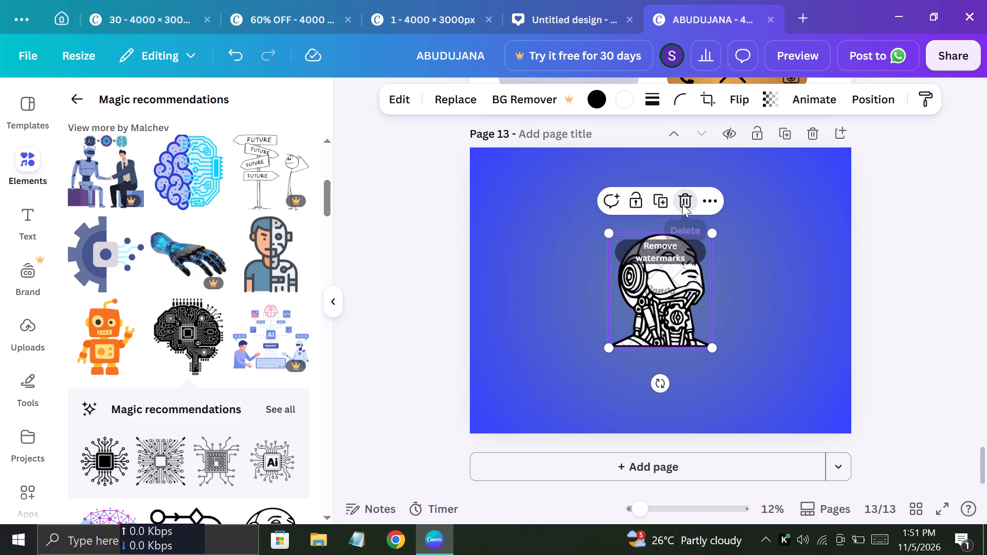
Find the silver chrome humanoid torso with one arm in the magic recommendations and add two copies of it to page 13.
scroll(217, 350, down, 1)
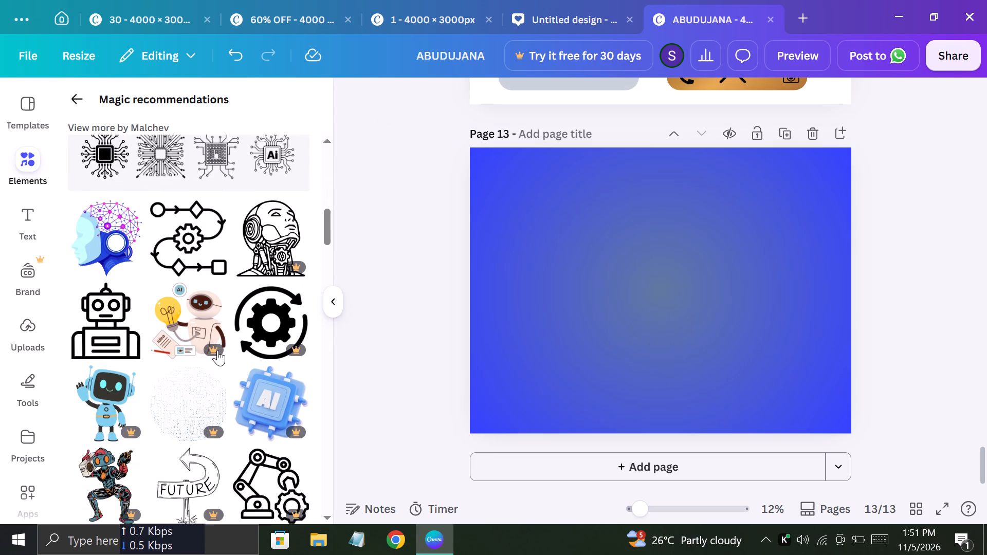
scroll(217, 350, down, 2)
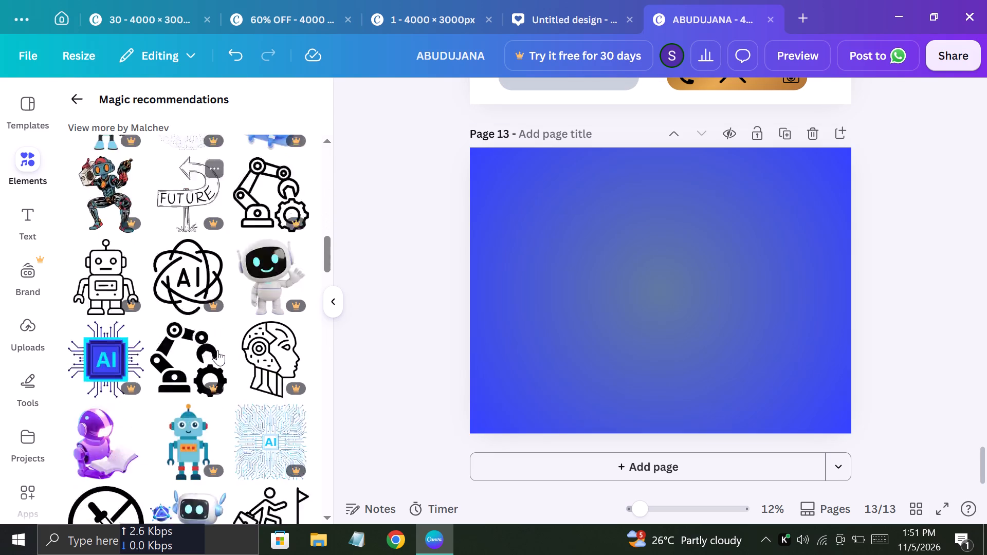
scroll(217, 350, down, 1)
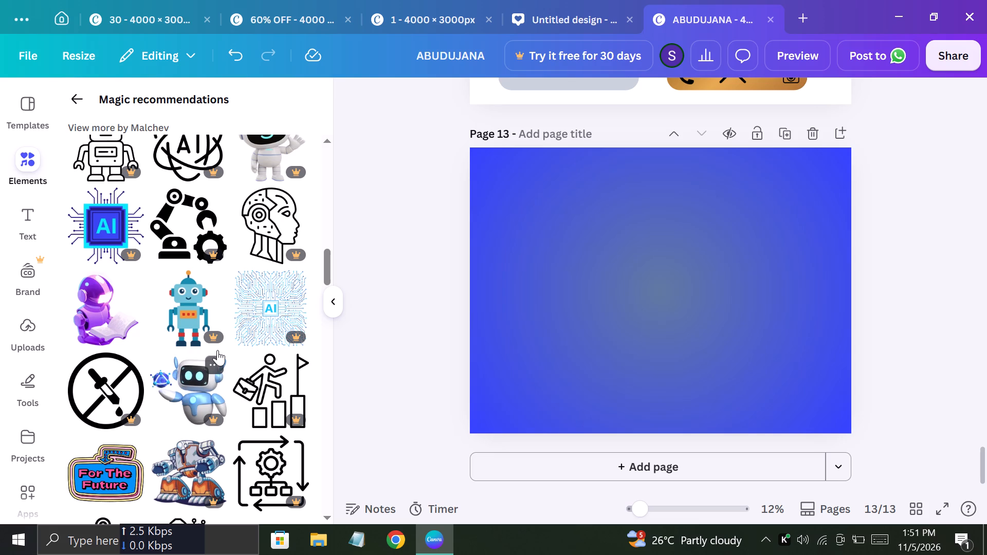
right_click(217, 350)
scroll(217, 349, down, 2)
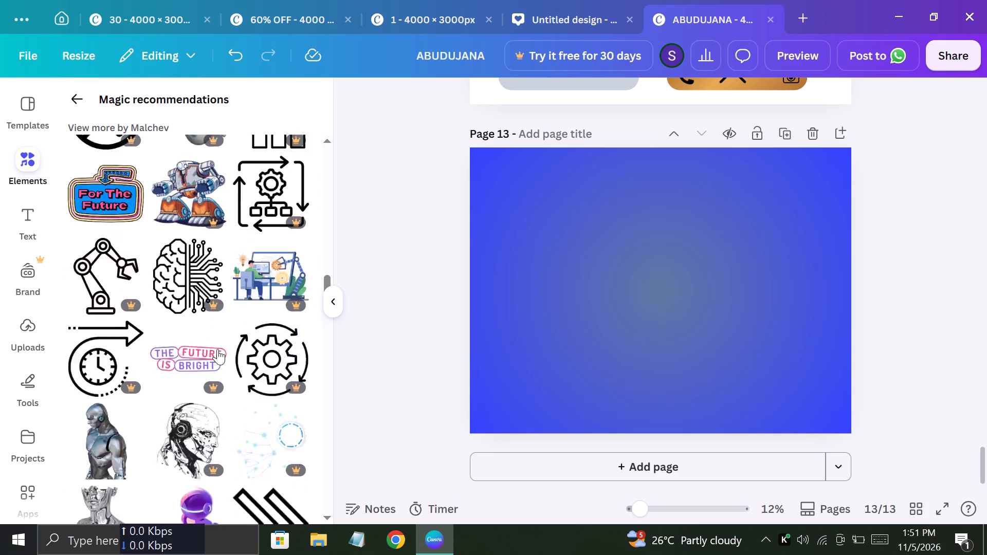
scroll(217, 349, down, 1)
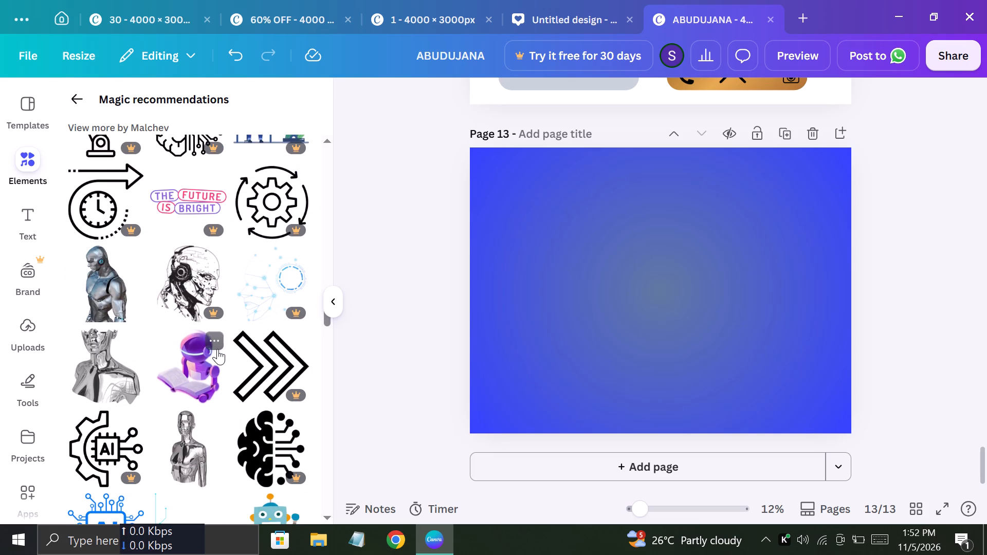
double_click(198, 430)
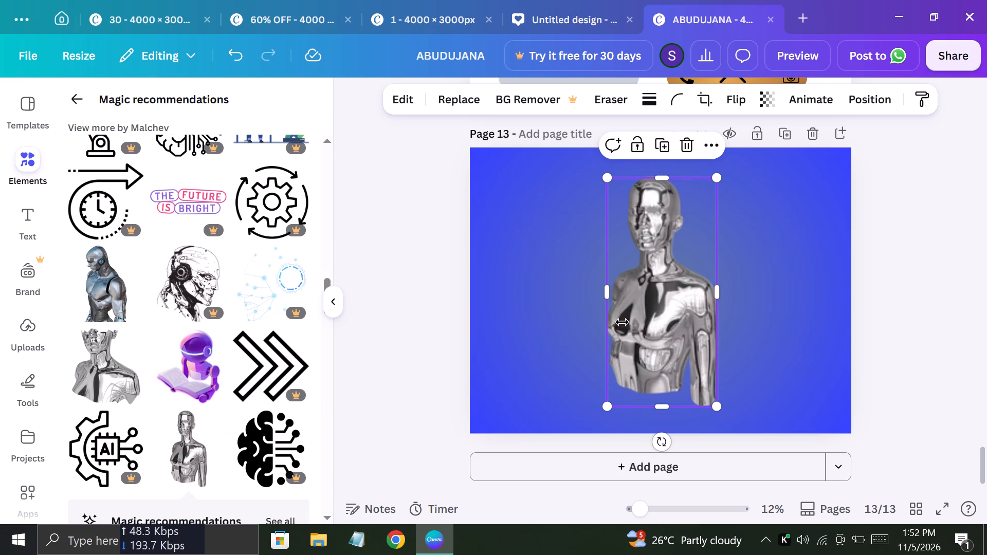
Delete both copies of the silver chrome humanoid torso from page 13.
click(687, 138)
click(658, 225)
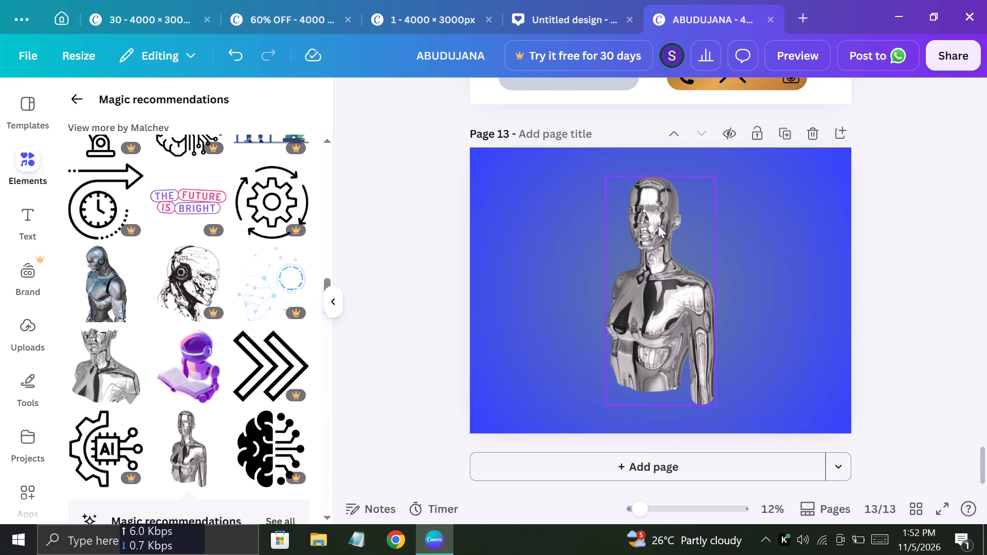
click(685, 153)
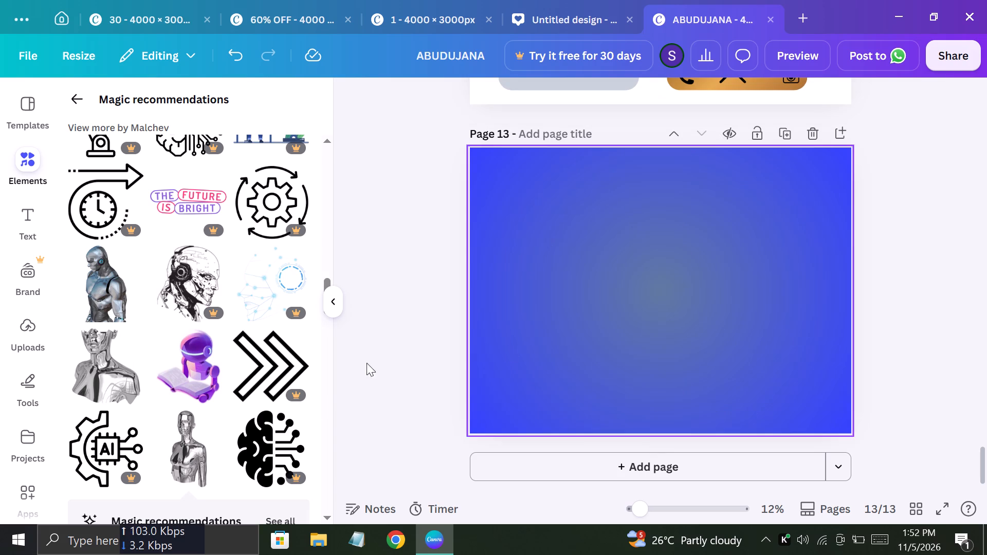
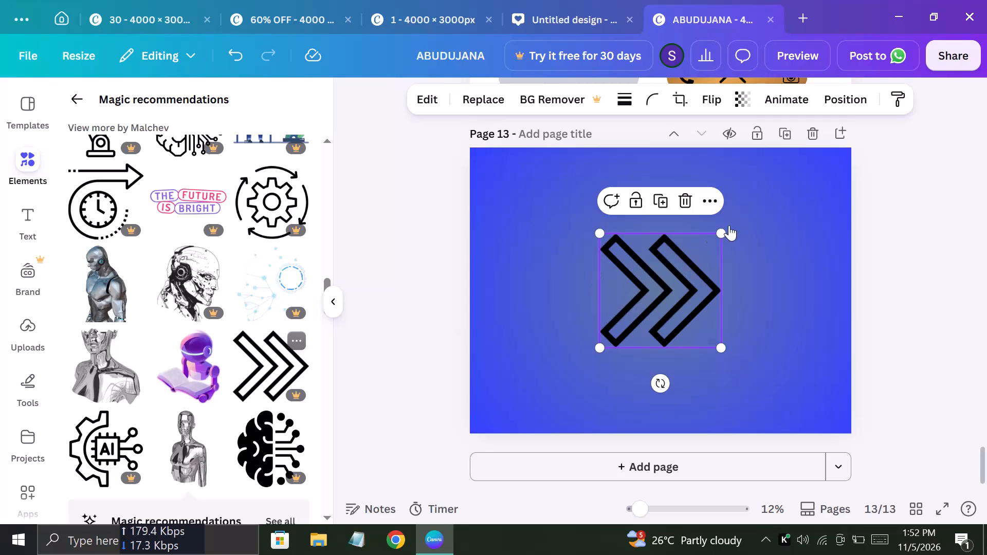
Delete the black double-chevron arrow graphic from page 13.
click(689, 199)
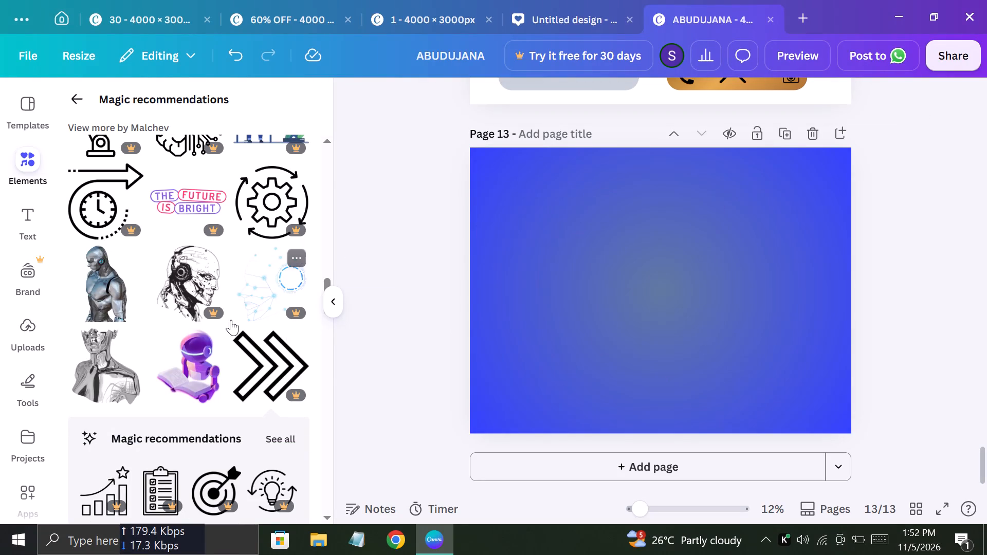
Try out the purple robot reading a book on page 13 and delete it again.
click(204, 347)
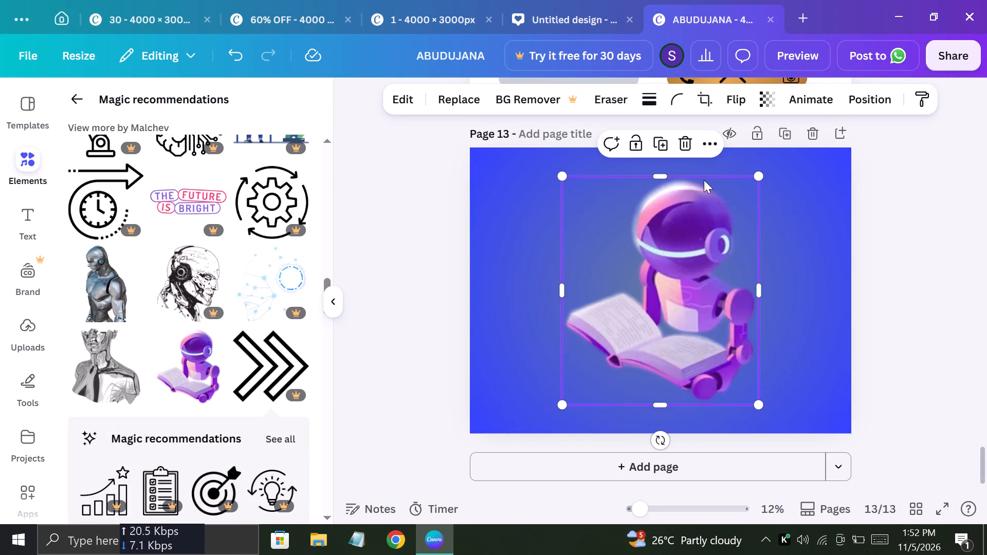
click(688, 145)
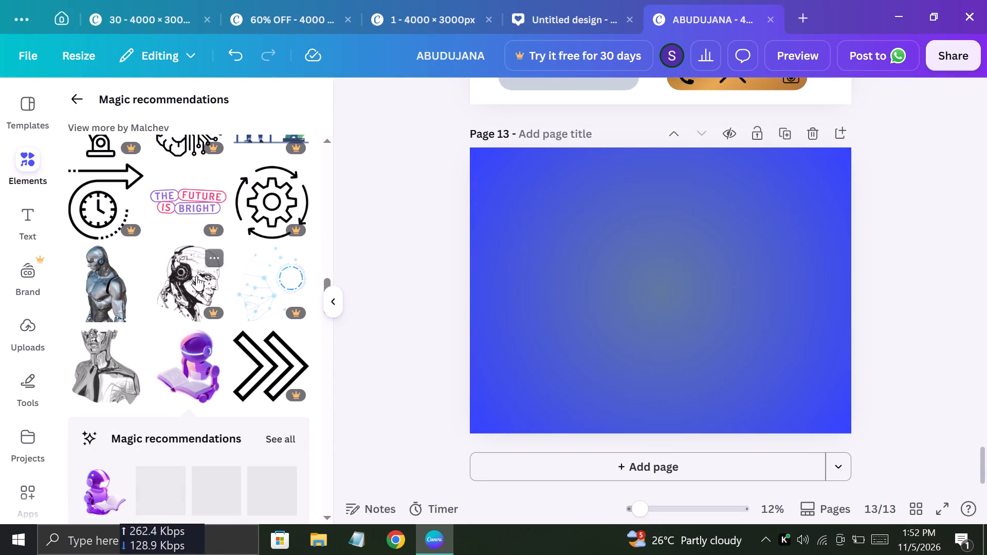
Add the black-and-white line-art robot head to page 13 and return to the "human" graphics search results.
click(196, 275)
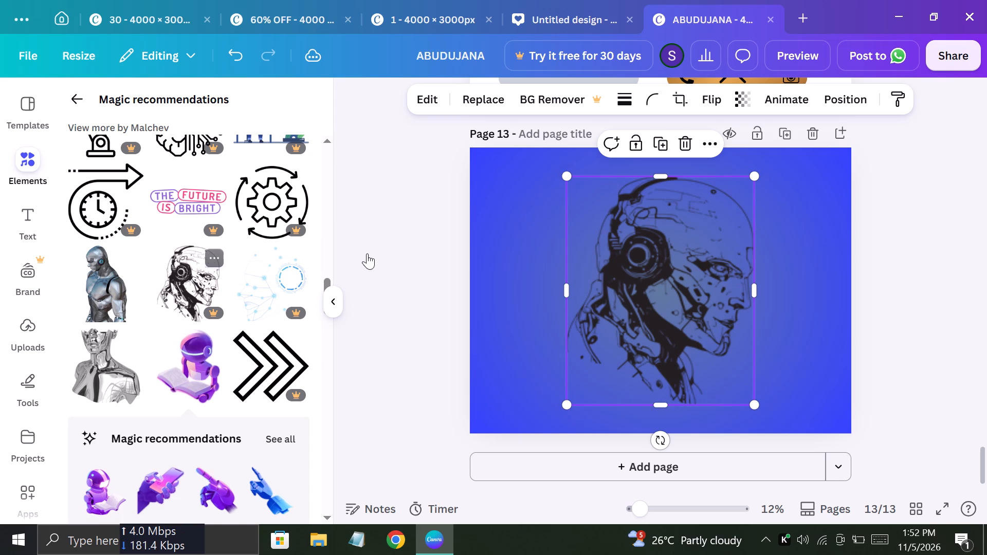
click(706, 146)
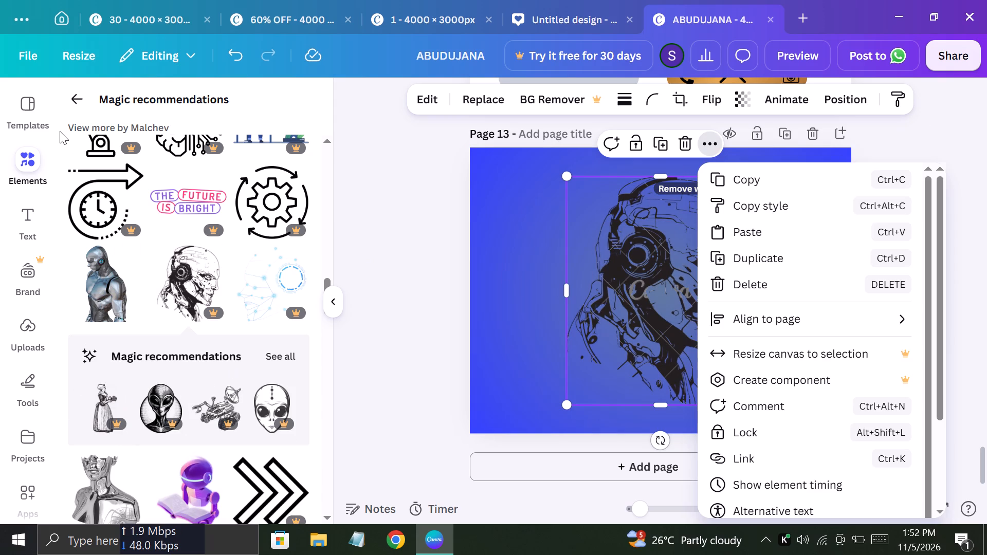
click(73, 96)
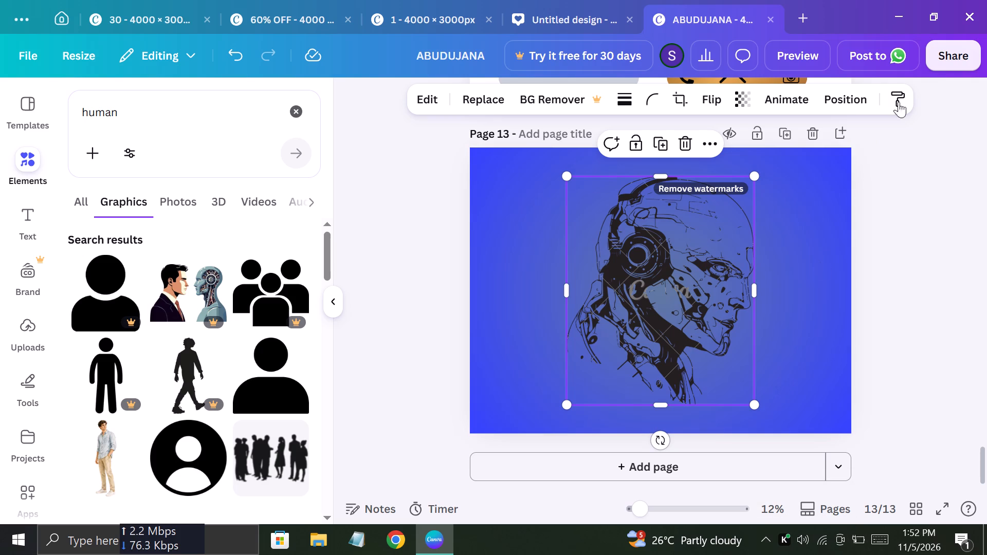
Close the Canva window.
click(976, 13)
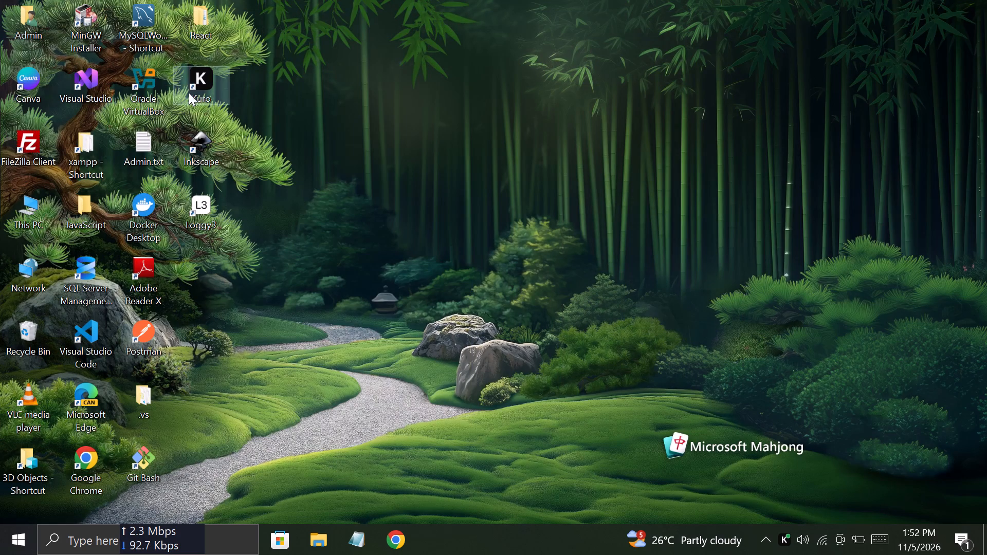
Launch Kuro from the desktop.
double_click(187, 70)
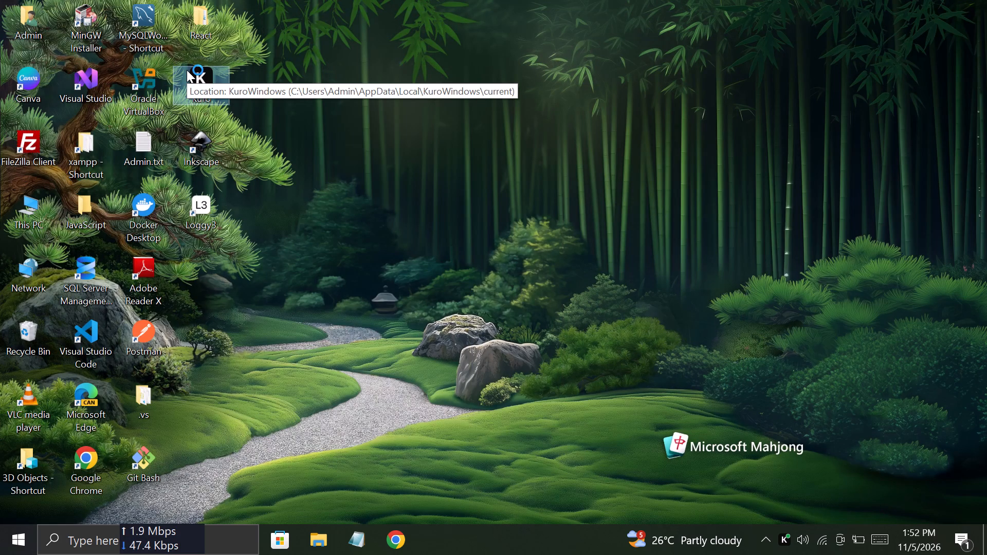
click(367, 106)
click(367, 106)
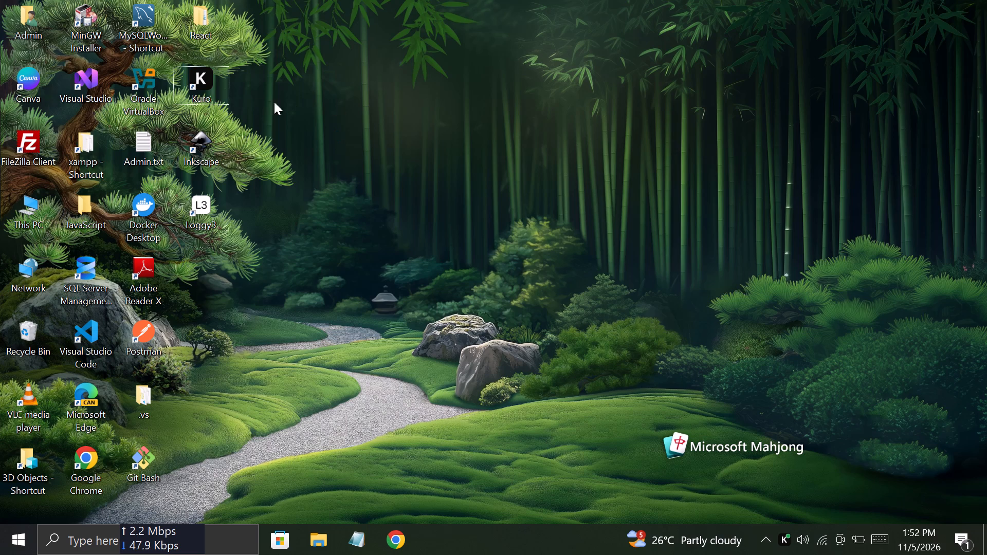
double_click(221, 90)
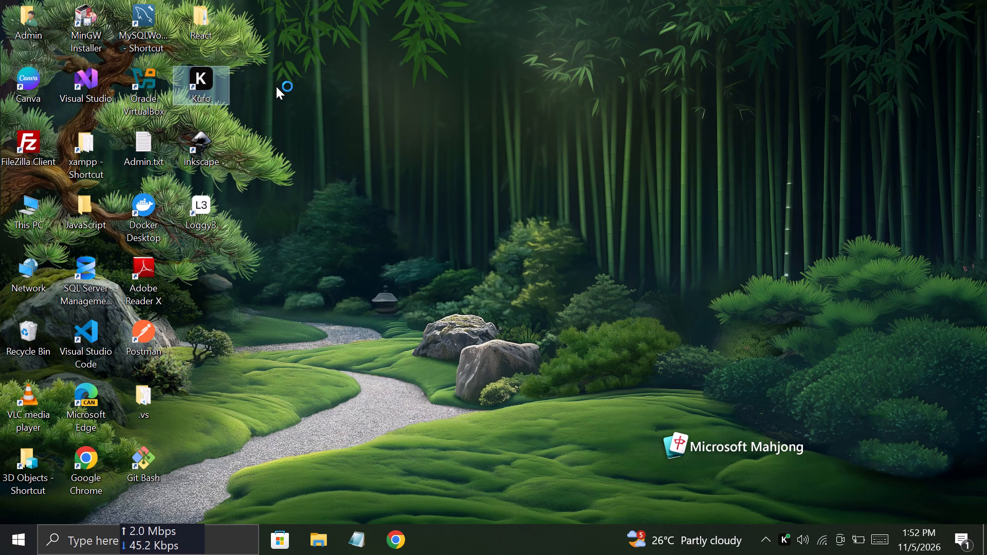
click(276, 86)
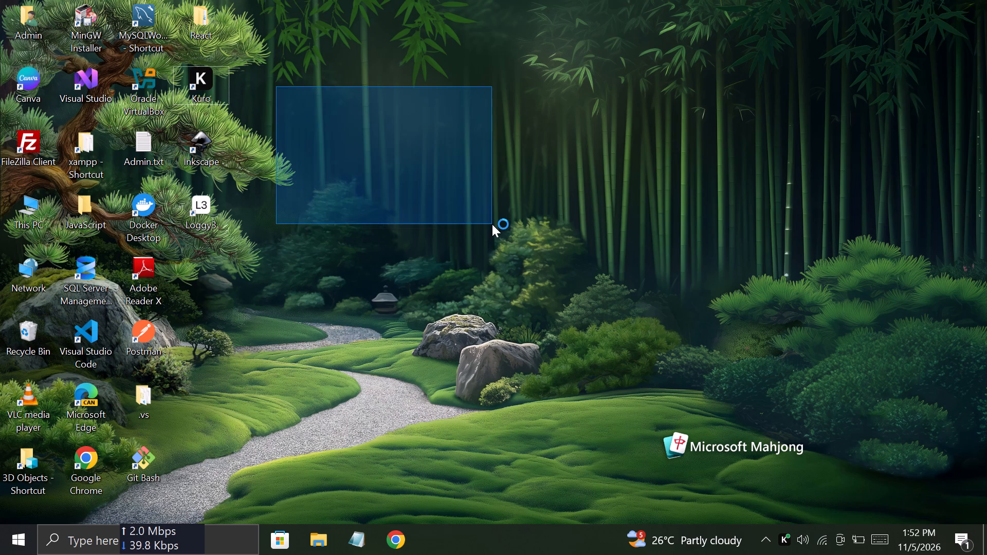